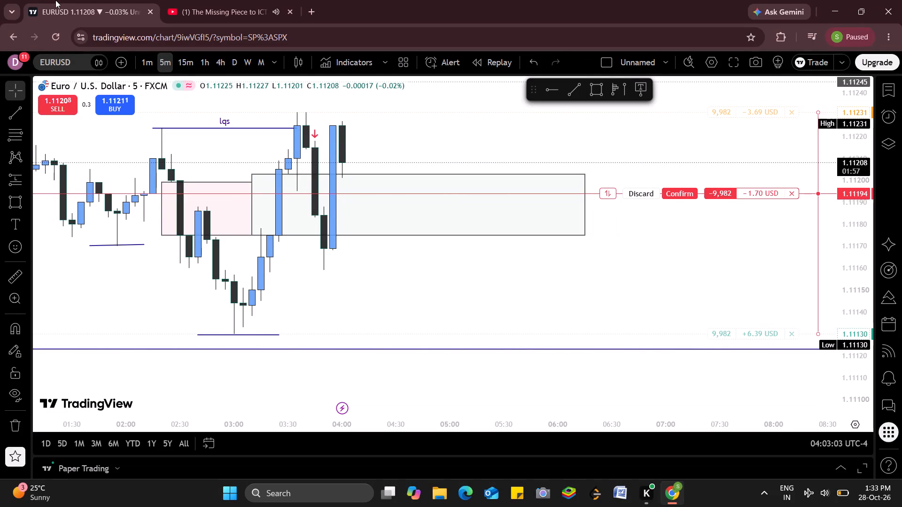
Switch to the YouTube video on ICT concepts, pause it, and return to the EURUSD chart.
click(212, 8)
click(332, 275)
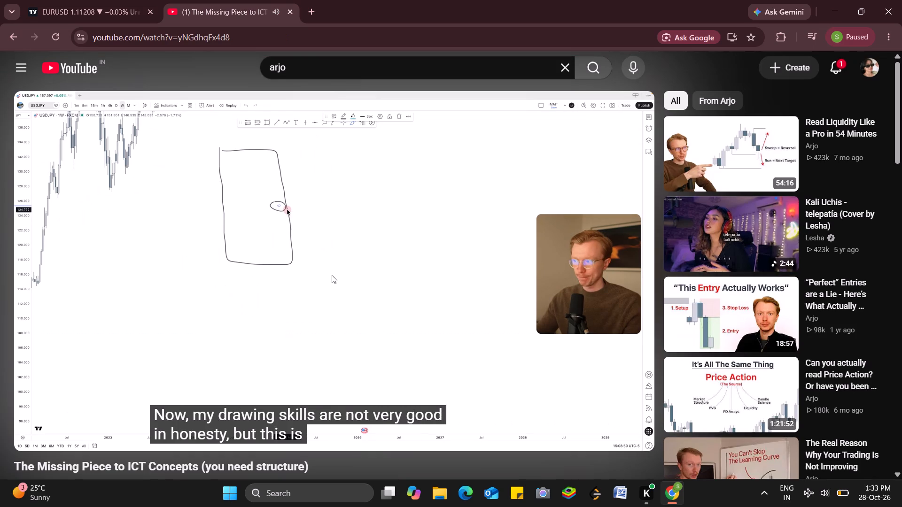
click(124, 0)
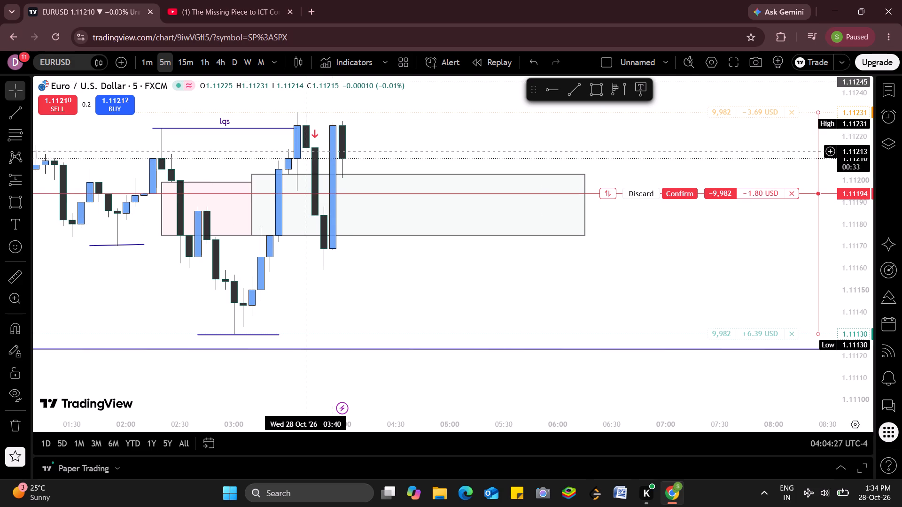
Draw a rectangle on the EURUSD chart from 03:50 at about 1.11202 to 05:45 at about 1.11189.
click(595, 89)
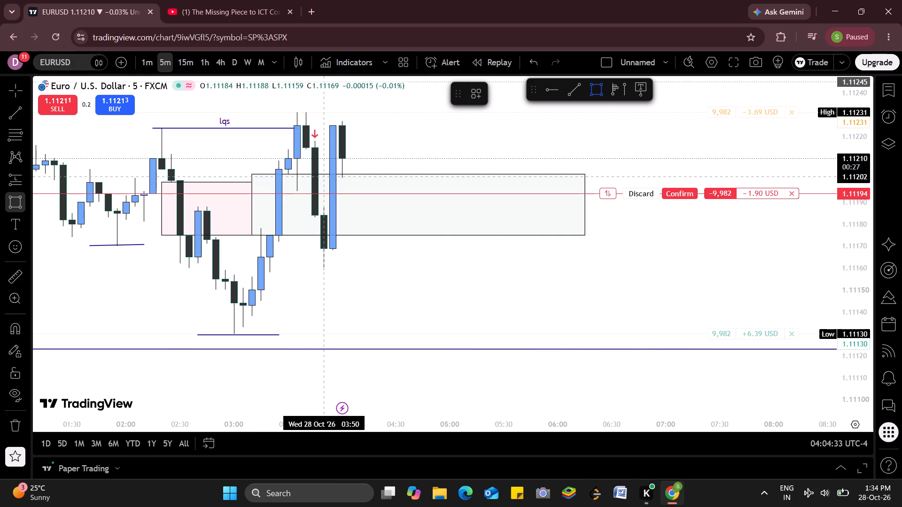
drag(323, 176, 461, 194)
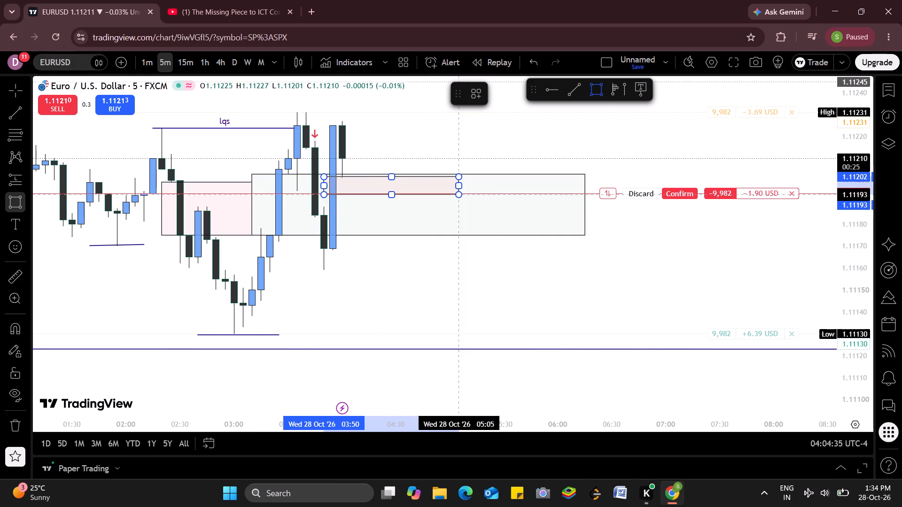
drag(461, 194, 522, 209)
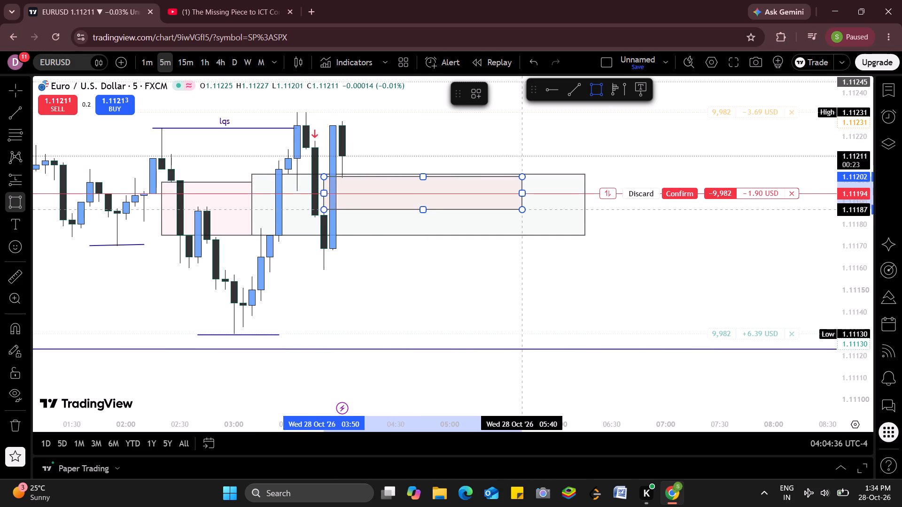
drag(522, 209, 533, 204)
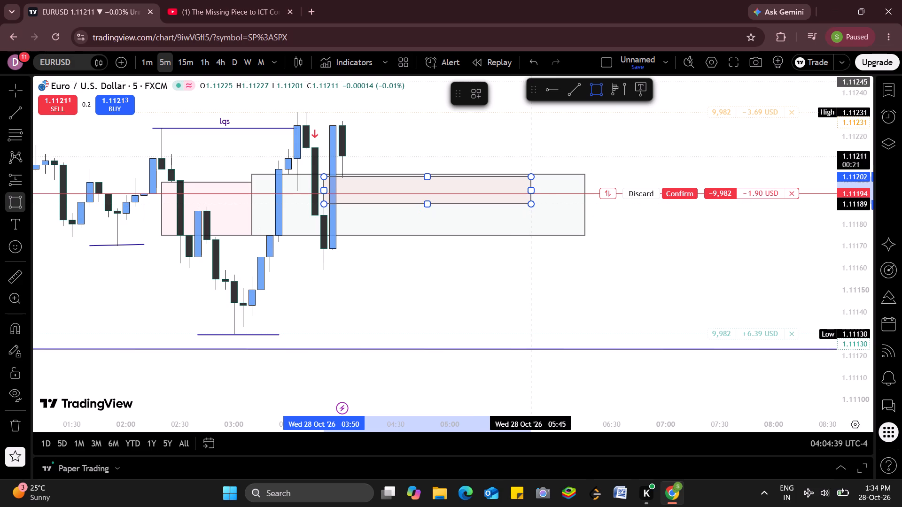
click(533, 205)
click(519, 252)
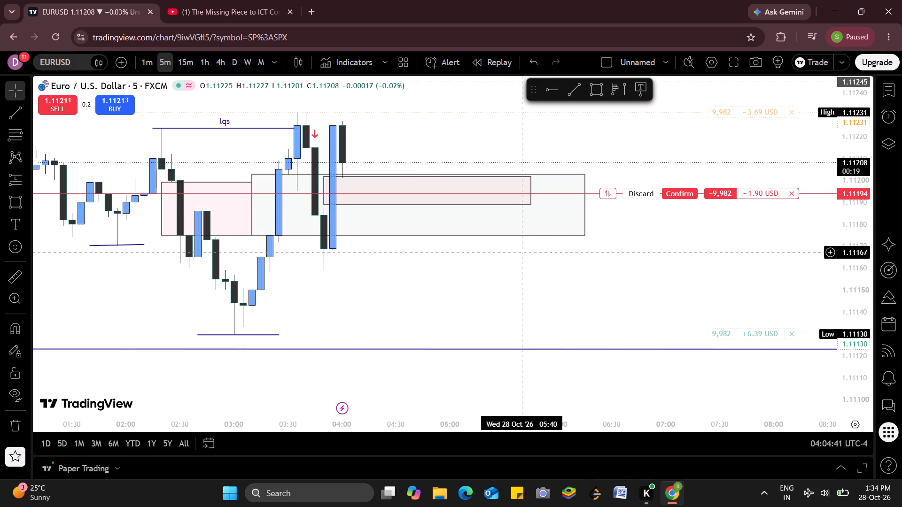
Lower the bottom edge of the new rectangle to about 1.11188.
double_click(425, 207)
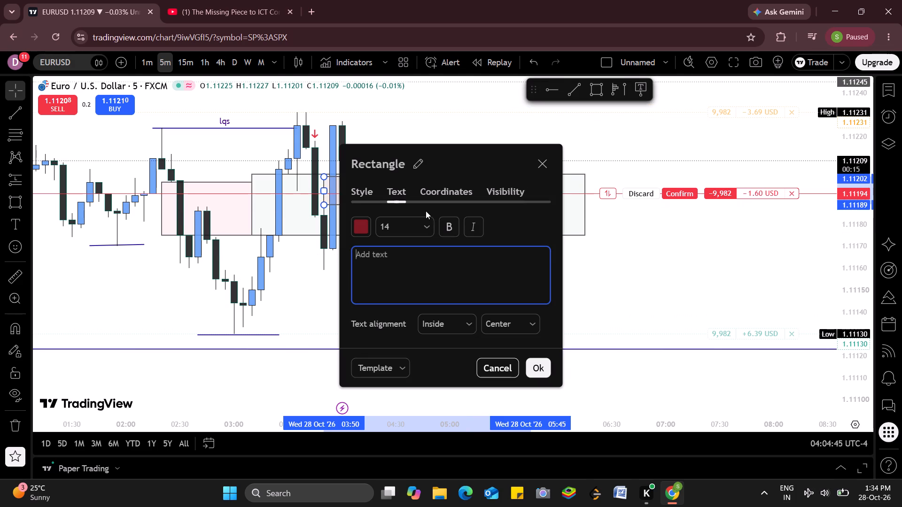
click(541, 161)
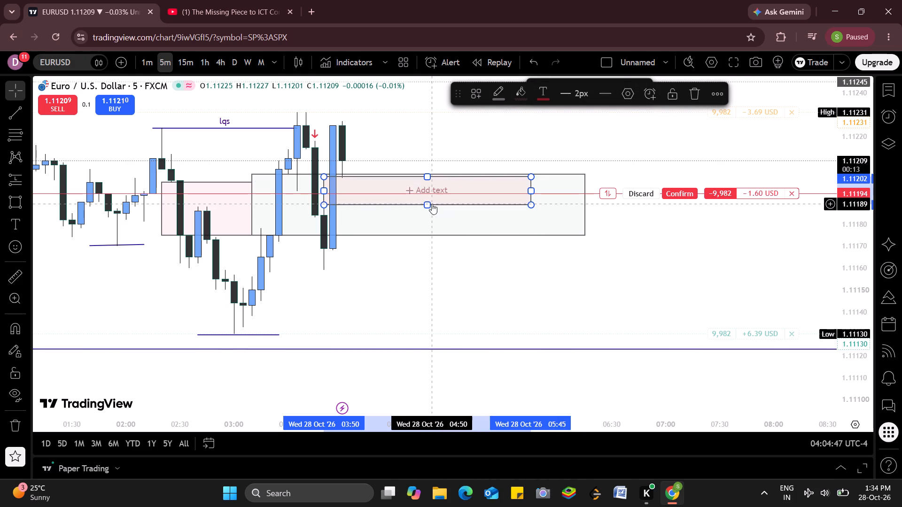
click(428, 203)
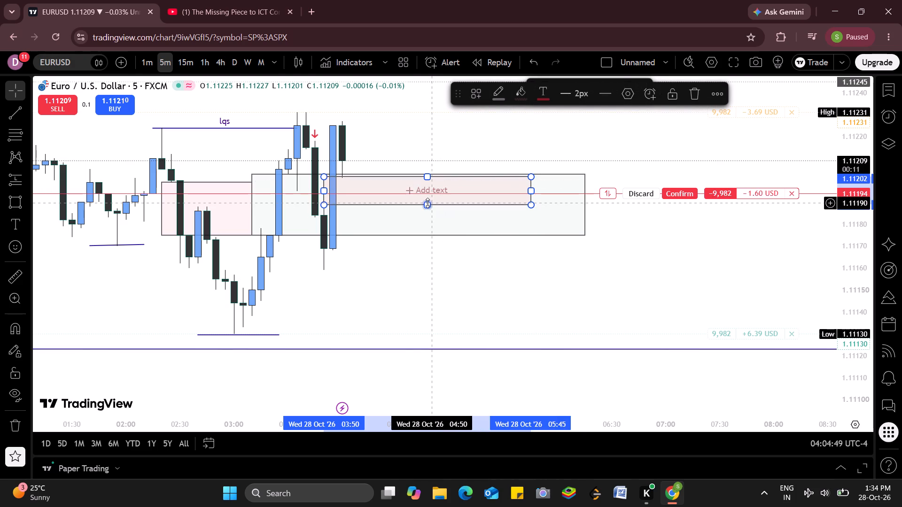
drag(428, 203, 429, 207)
click(429, 207)
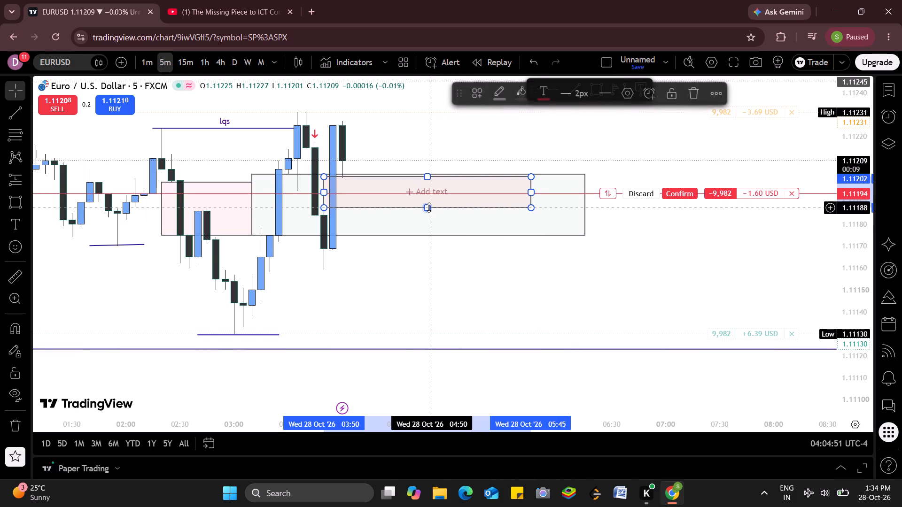
click(456, 255)
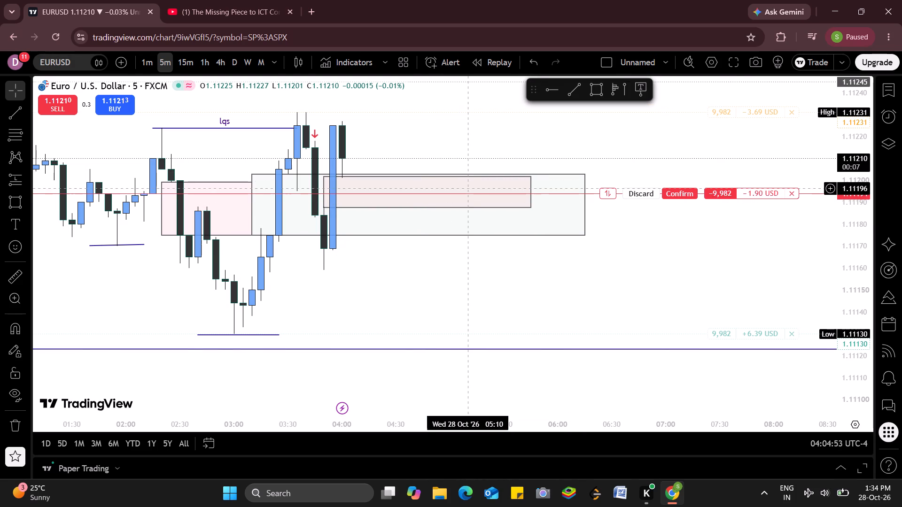
Change the fill colour of the new rectangle to light green.
click(461, 177)
click(527, 90)
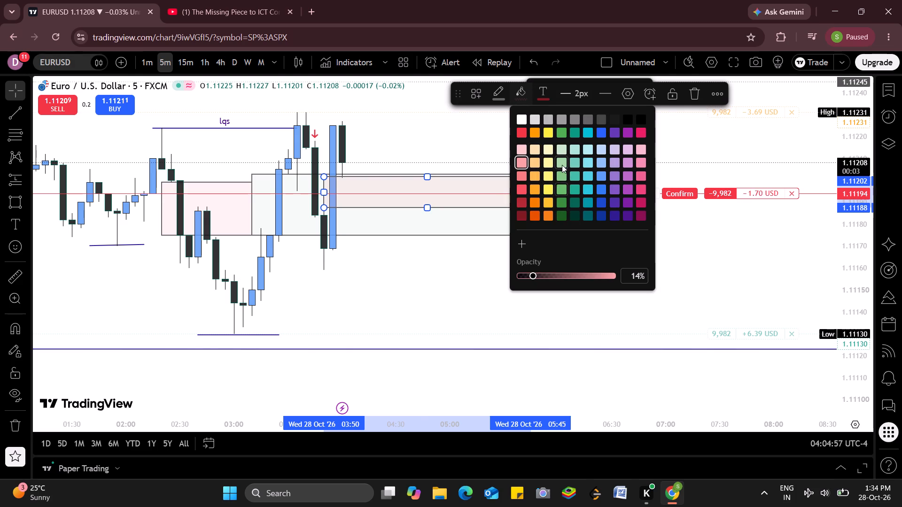
click(562, 173)
click(525, 295)
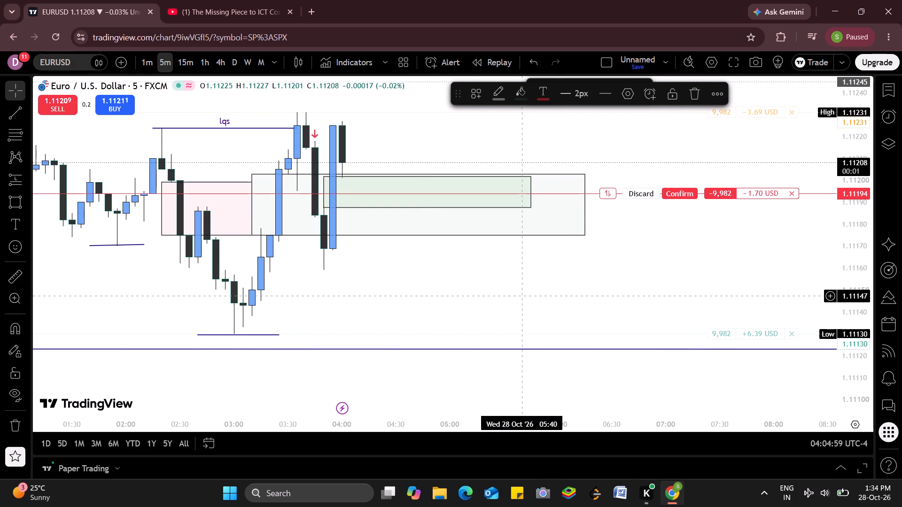
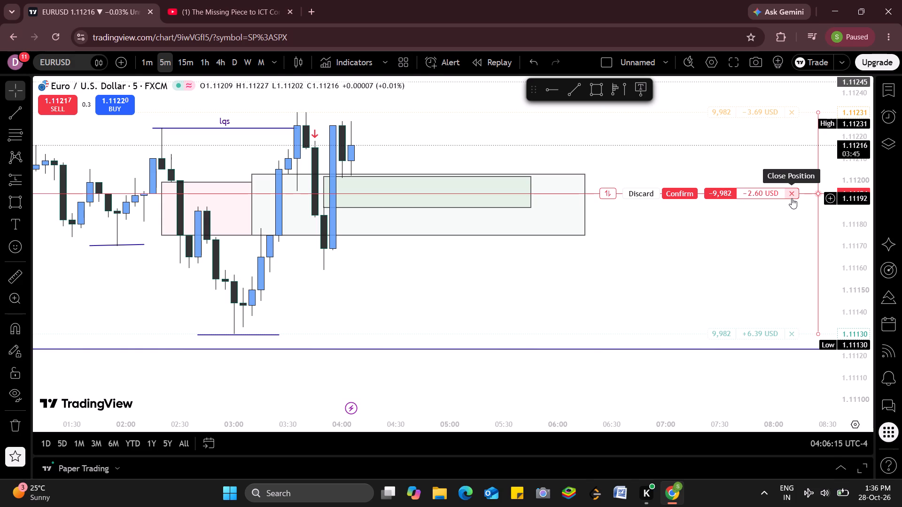
Switch to the YouTube video on ICT concepts and resume its playback.
click(263, 13)
click(337, 301)
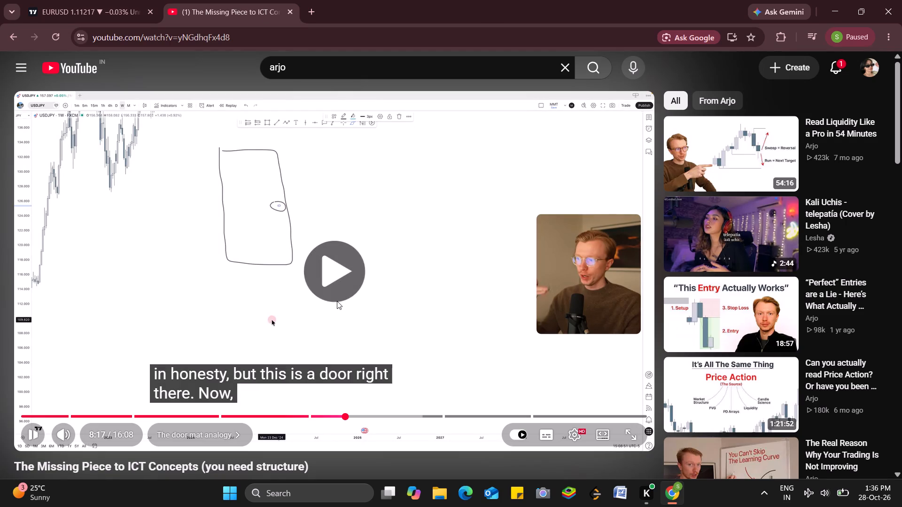
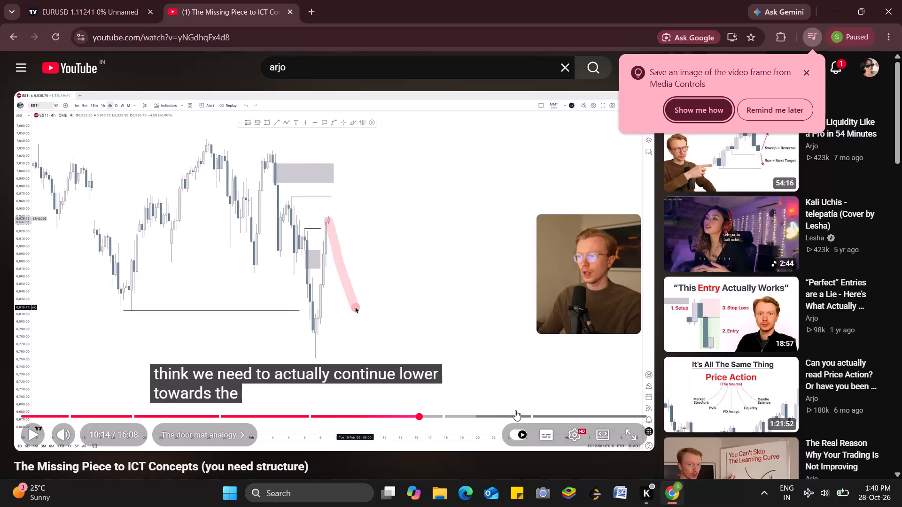
Watch the ICT concepts video in full screen through the door mat analogy part, pause it and leave full screen.
click(577, 429)
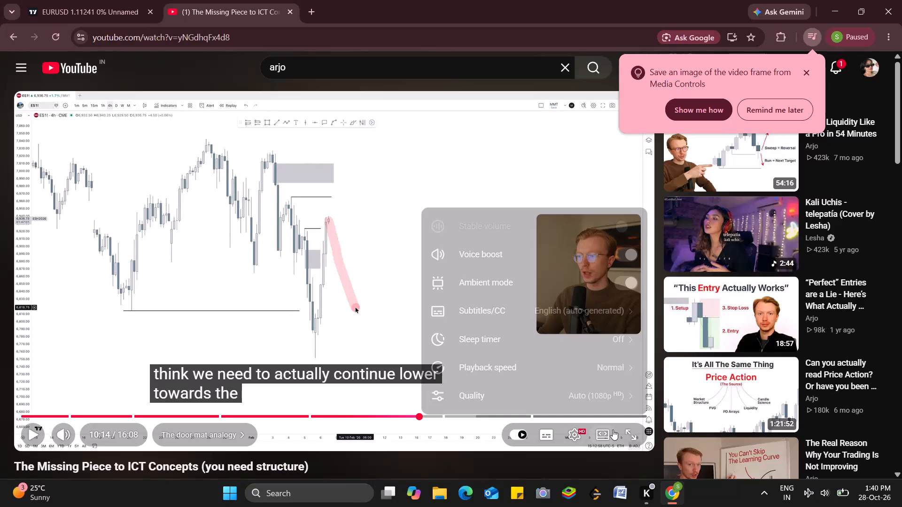
click(630, 433)
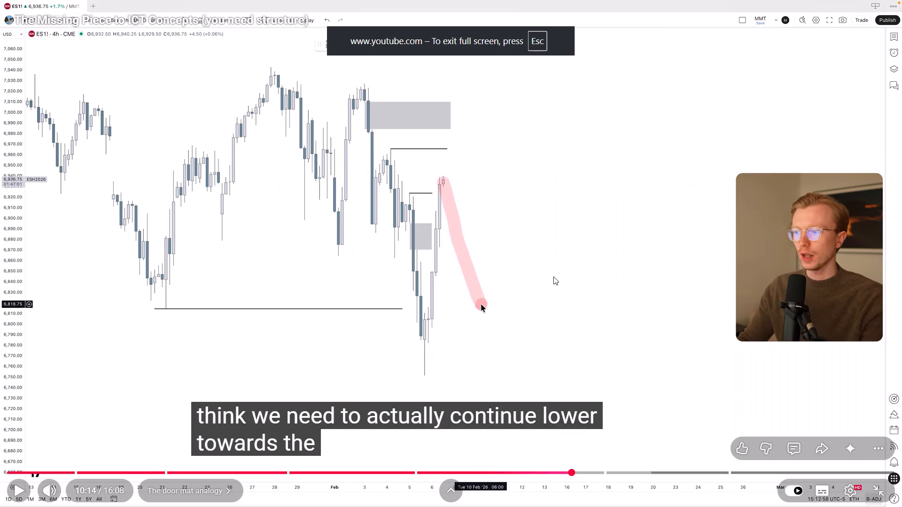
click(528, 263)
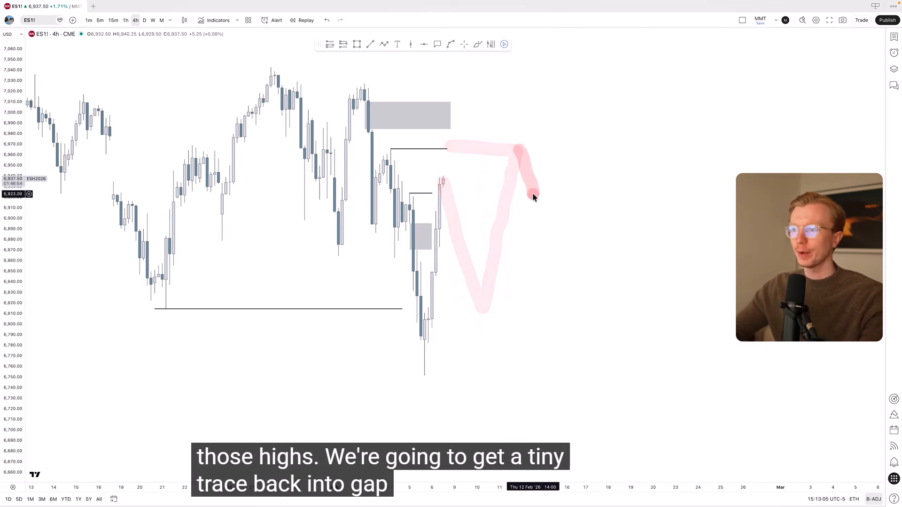
click(535, 221)
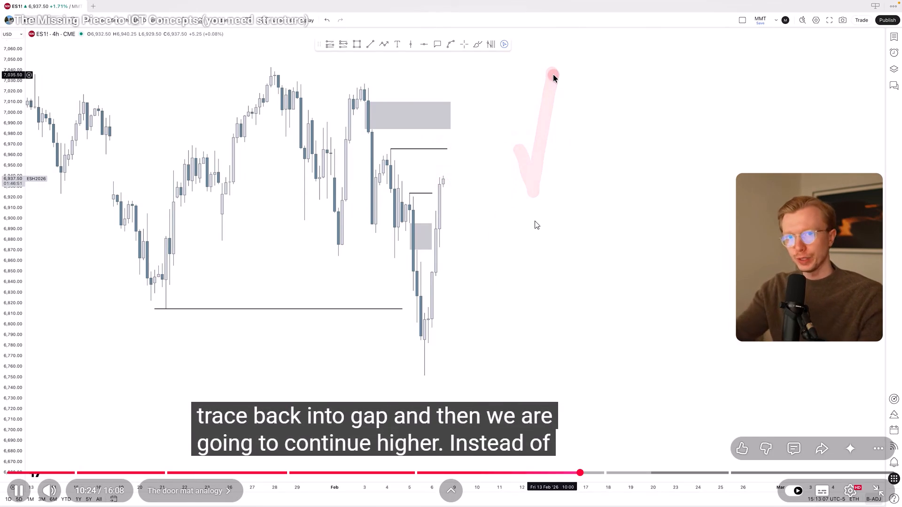
click(560, 238)
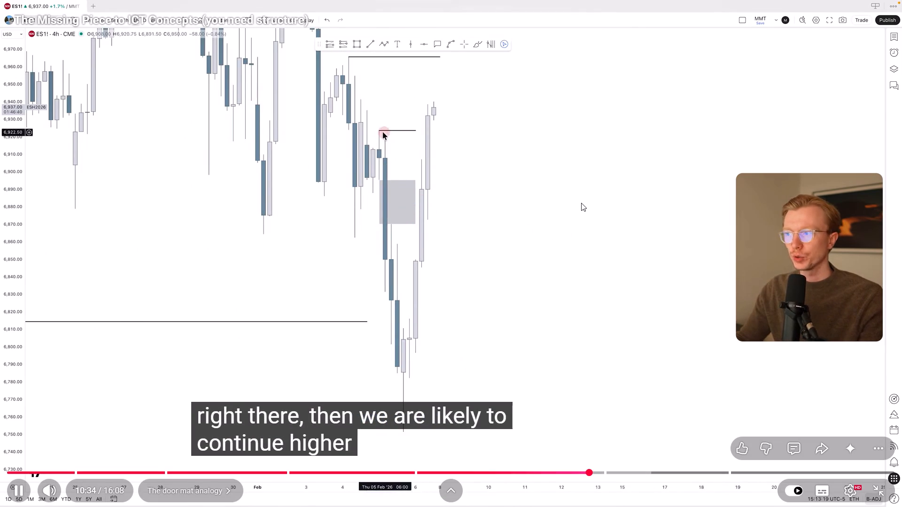
click(581, 203)
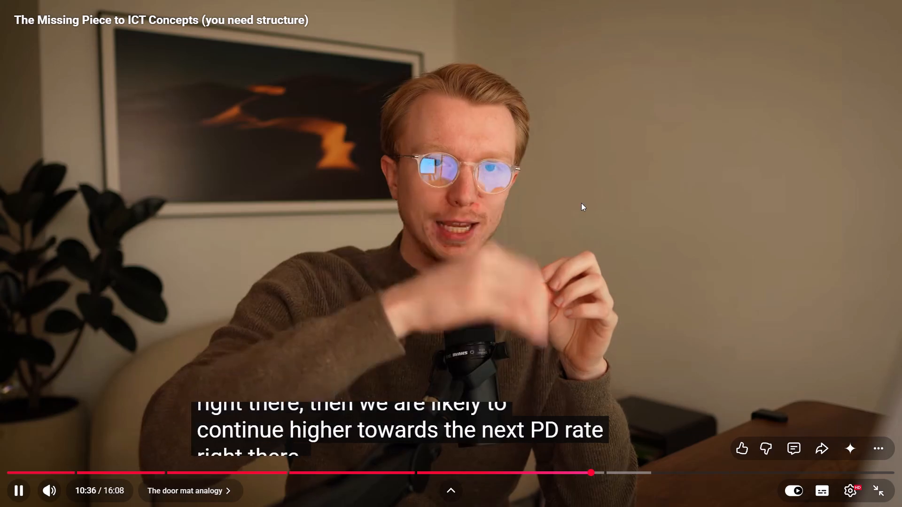
click(879, 493)
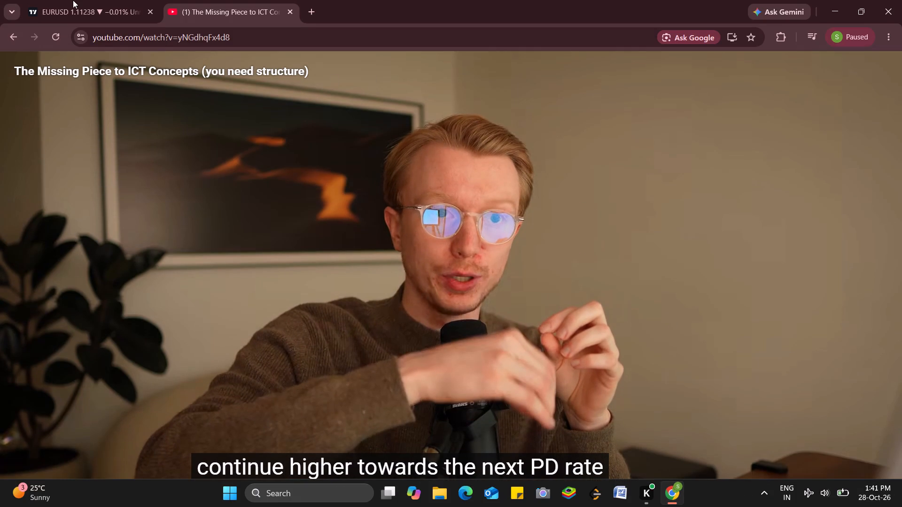
Switch to the EURUSD chart, close the open 9,982-unit short position, and dismiss the order notification.
click(75, 0)
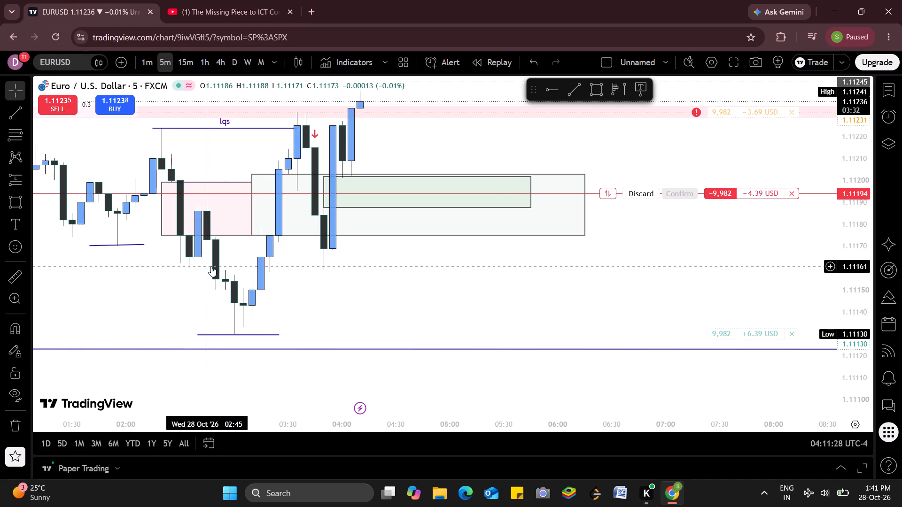
scroll(211, 266, right, 1)
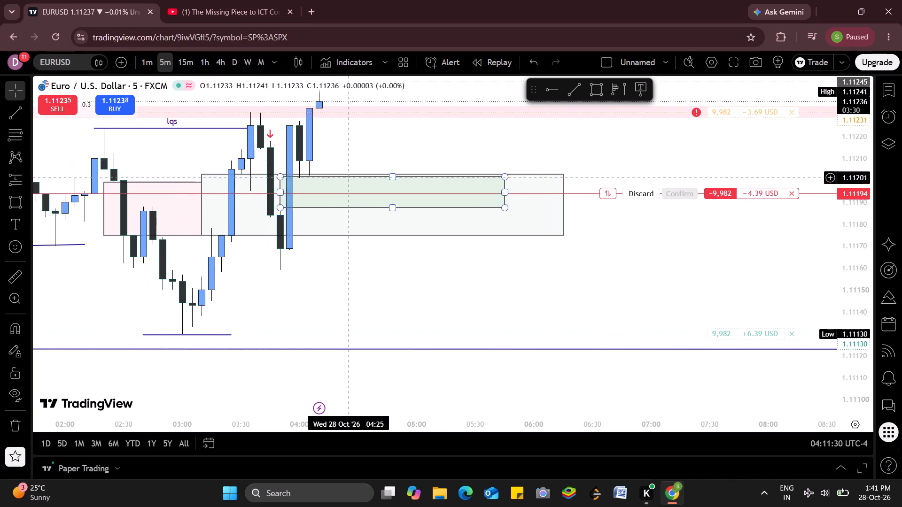
drag(343, 181, 369, 246)
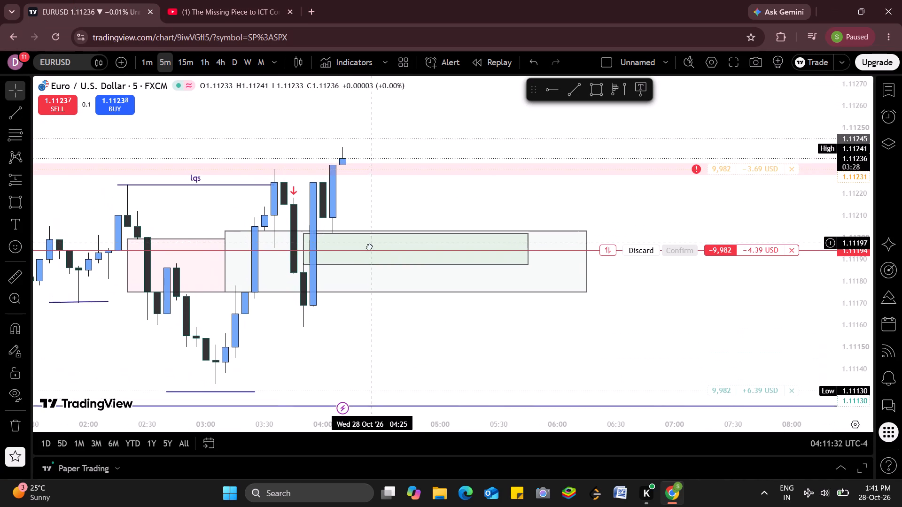
drag(369, 246, 370, 257)
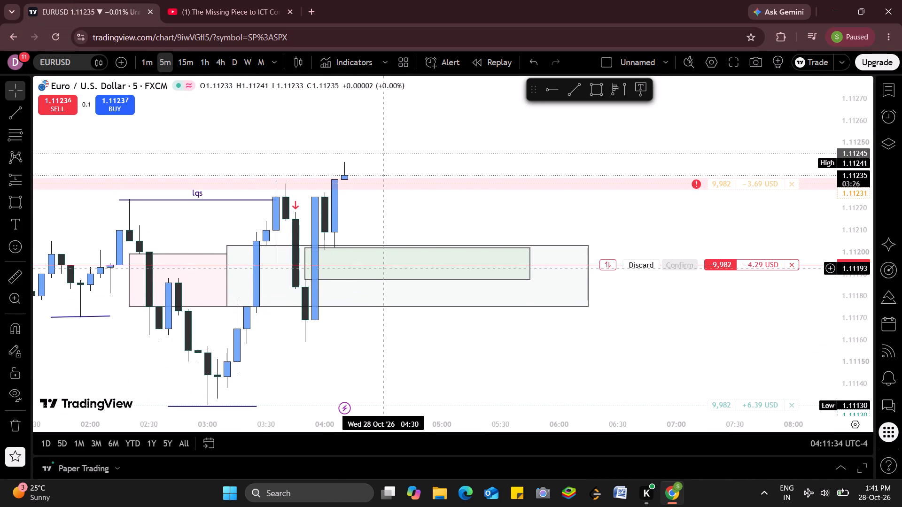
click(794, 261)
click(524, 317)
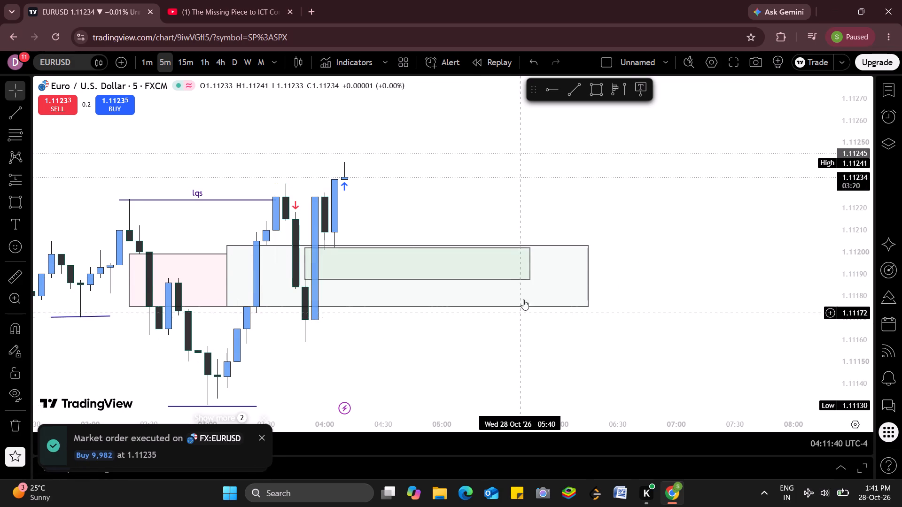
click(262, 436)
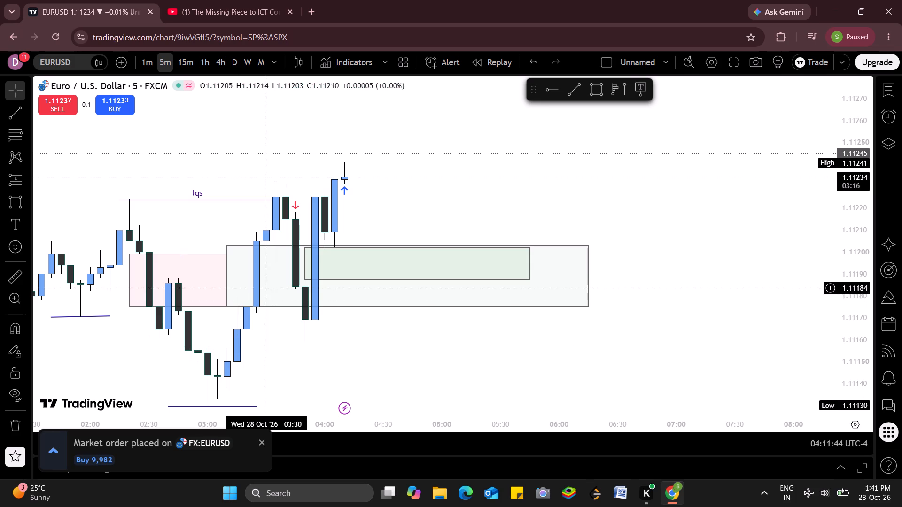
Delete the three old rectangle zones: the pink one, the green one and the large pale one around it.
click(219, 253)
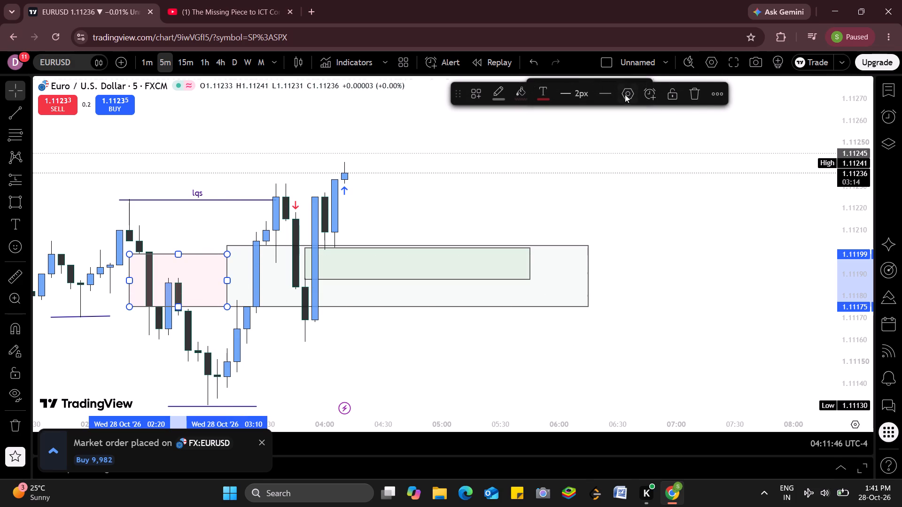
click(692, 92)
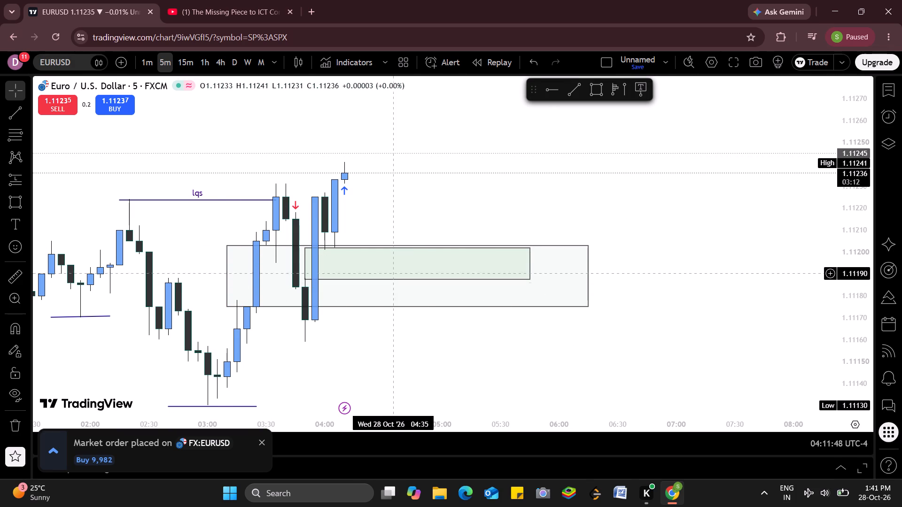
click(388, 251)
click(385, 248)
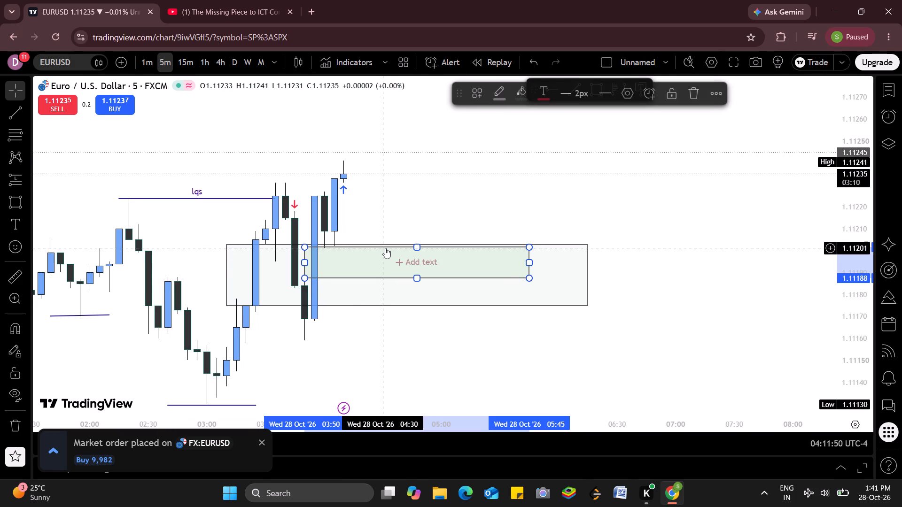
click(697, 95)
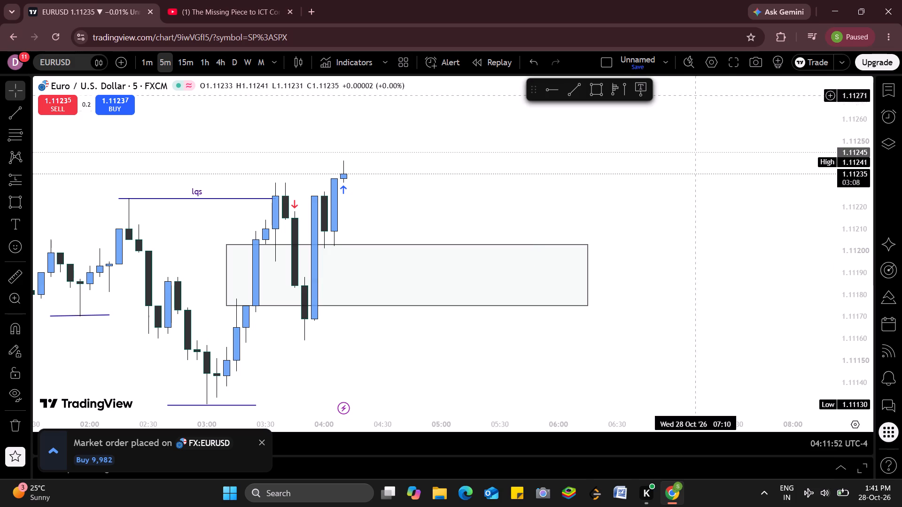
click(490, 244)
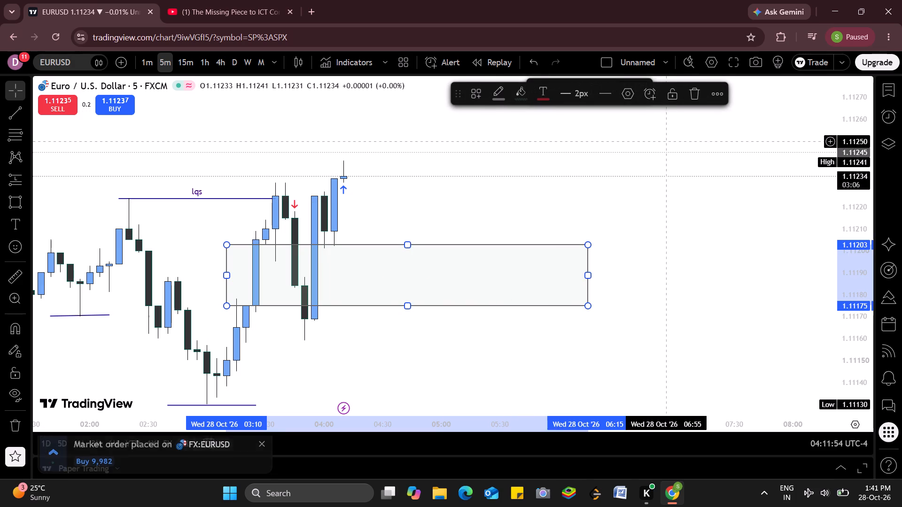
click(692, 101)
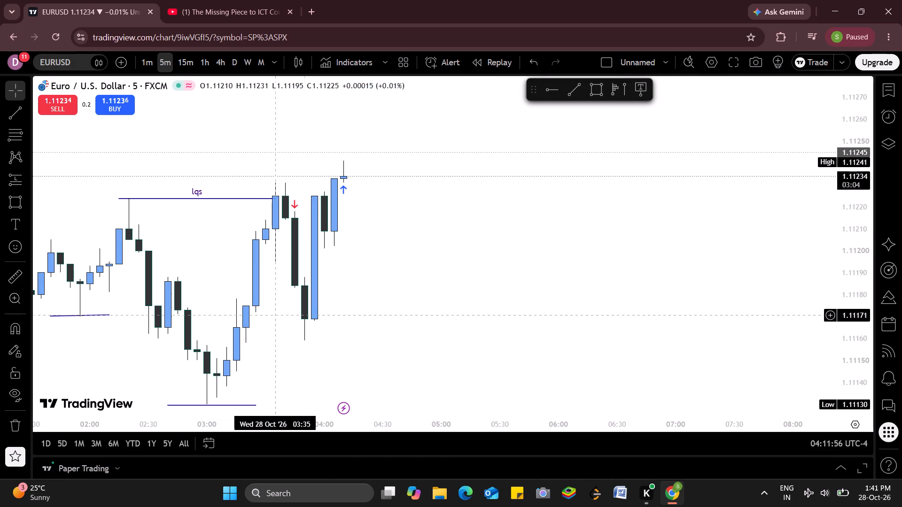
Draw a rectangle zone from about 1.11201 at 03:50 to about 1.11188 at 06:05.
click(599, 99)
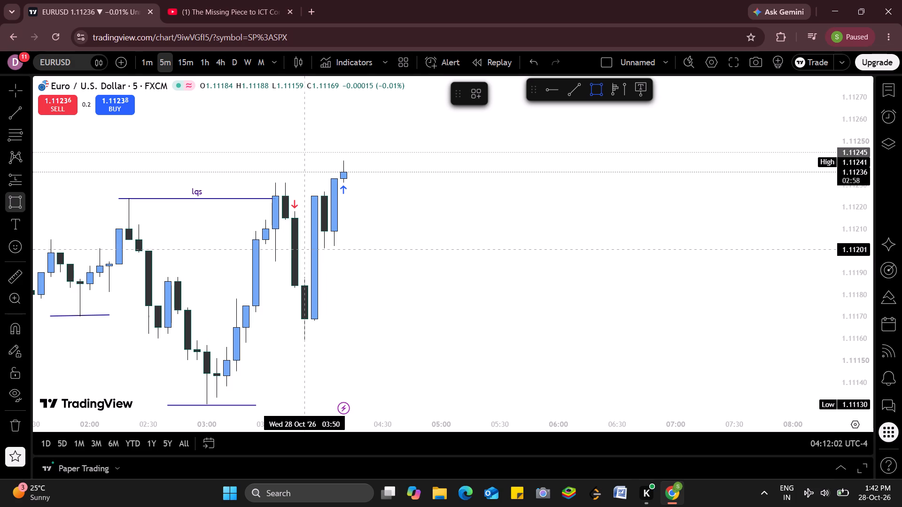
drag(305, 249, 573, 278)
click(573, 278)
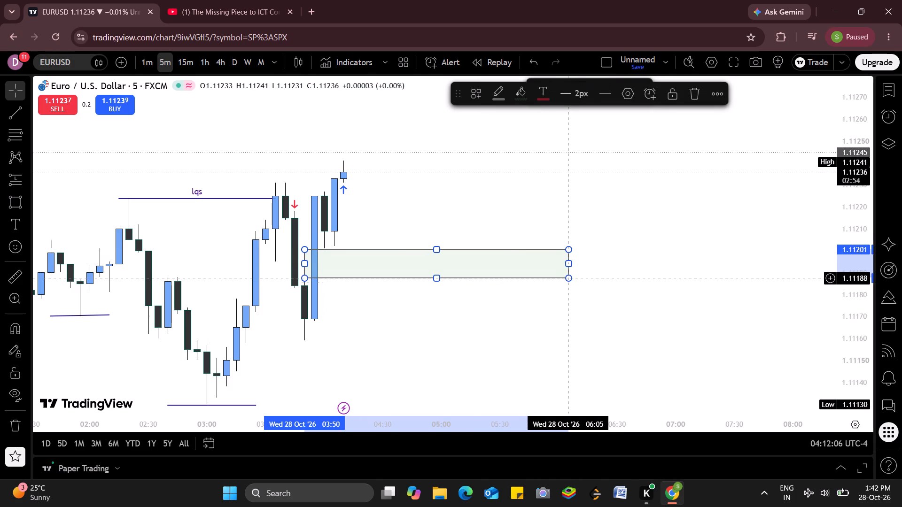
click(581, 286)
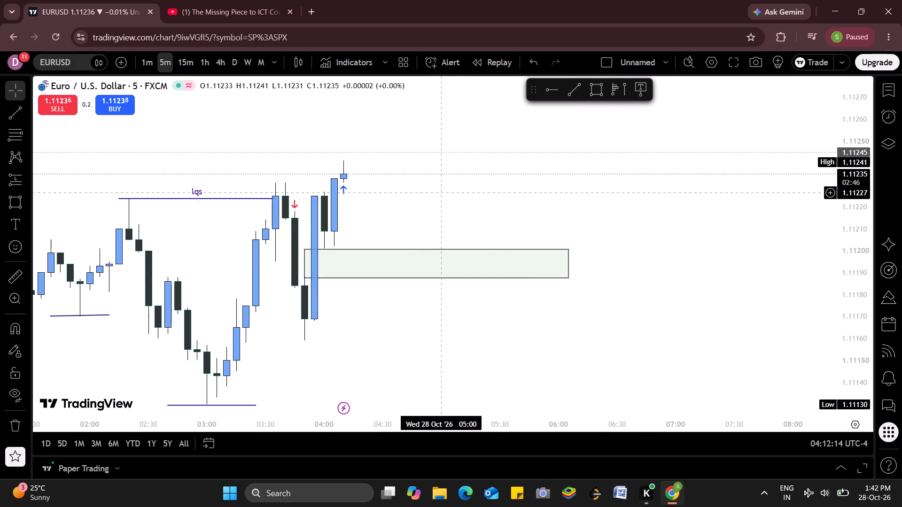
Draw a short horizontal trend line at the recent swing low, at about 1.11159 from 03:45 to 03:55.
click(566, 92)
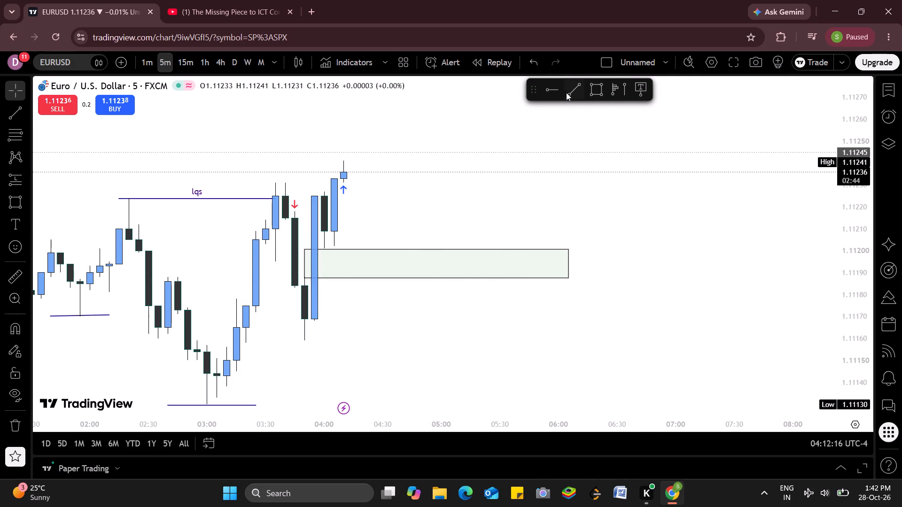
click(294, 339)
drag(294, 339, 280, 333)
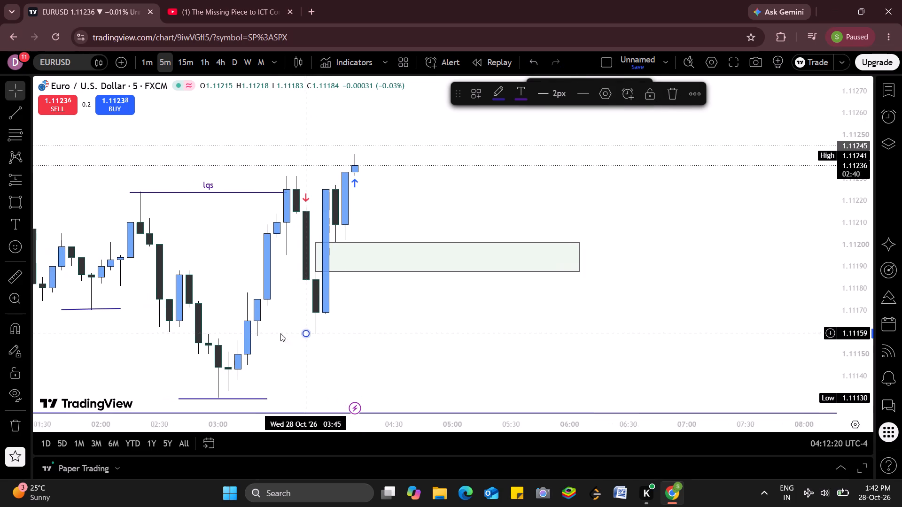
drag(280, 333, 274, 332)
drag(272, 332, 301, 333)
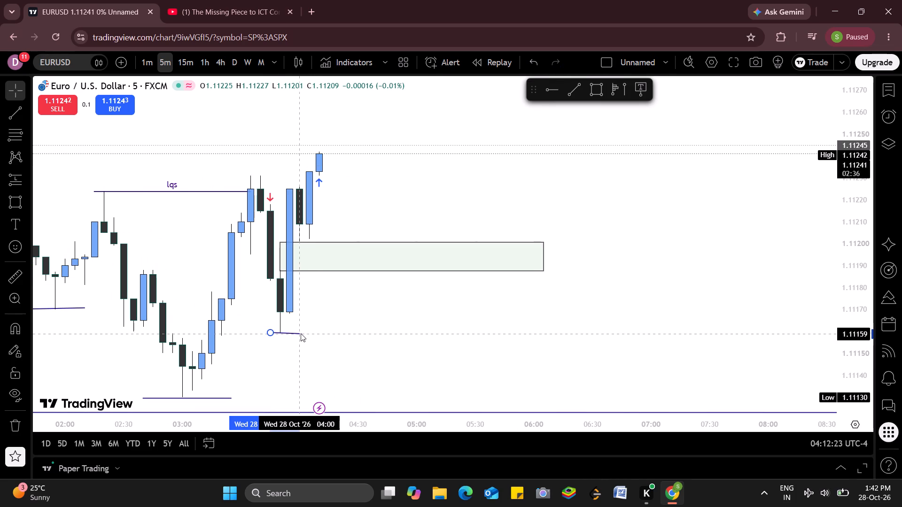
drag(301, 333, 293, 332)
click(296, 334)
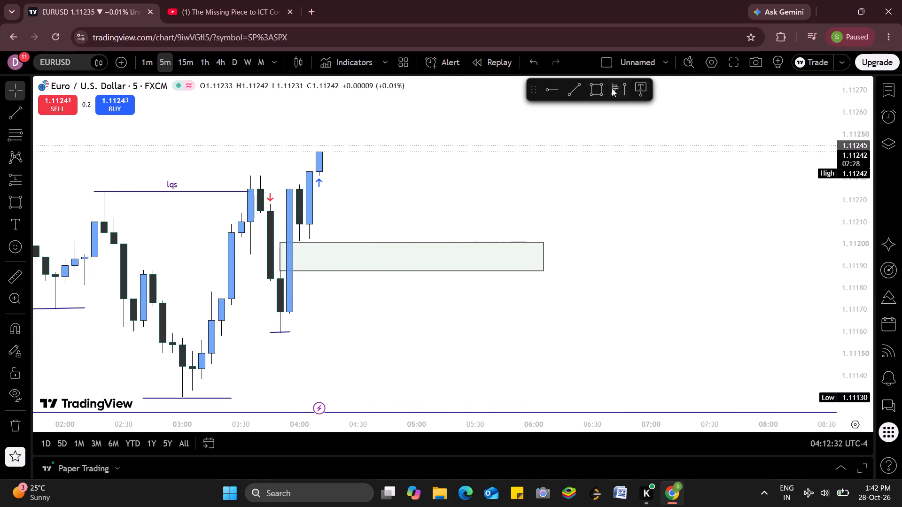
Draw a short trend line across the swing high at about 1.11231, ending at 04:00.
click(578, 89)
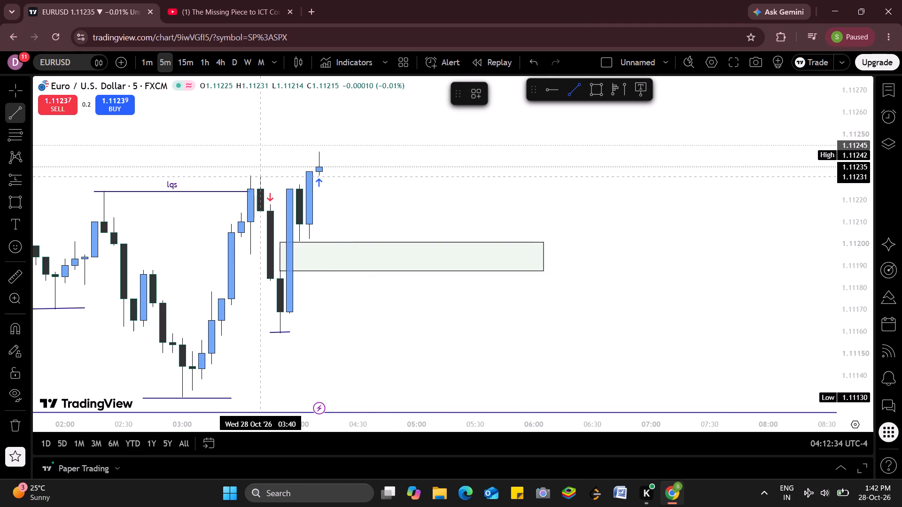
drag(253, 175, 299, 175)
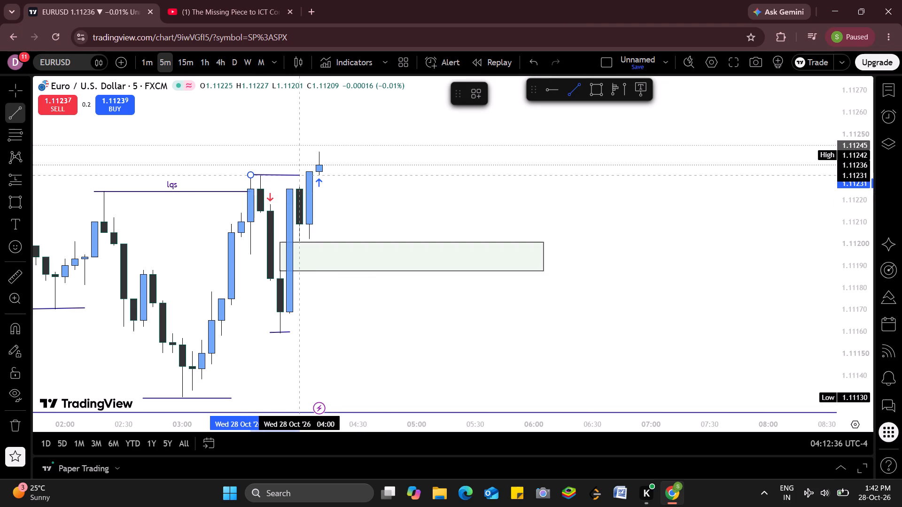
click(299, 175)
click(374, 169)
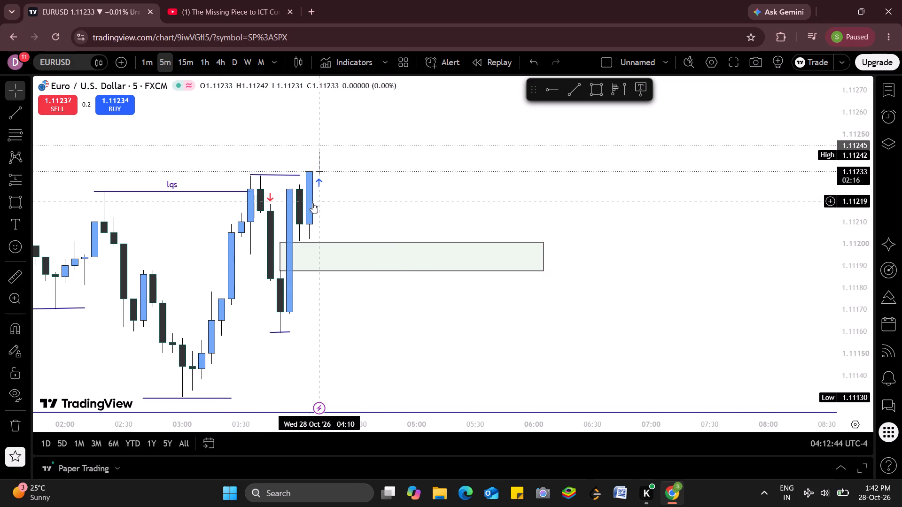
Draw a short trend line at the top of the 03:45 down candle, at about 1.11217, ending at 03:55.
click(575, 91)
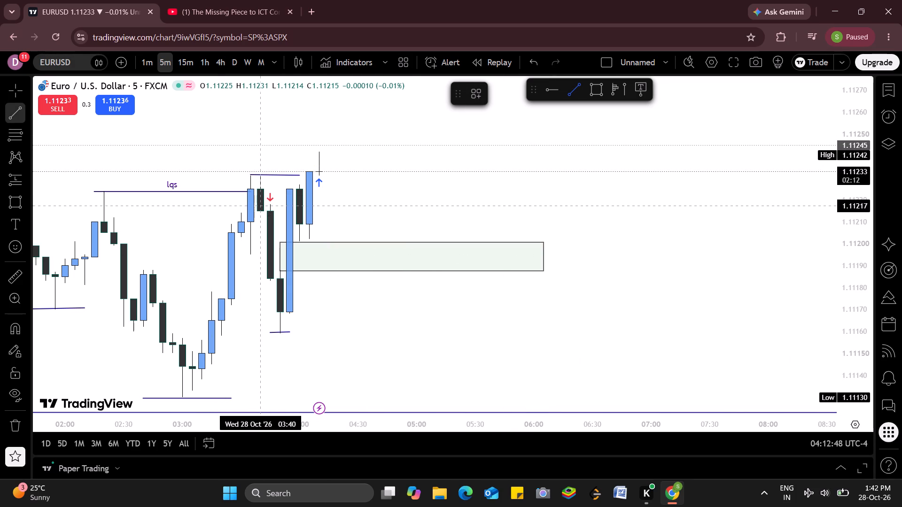
drag(267, 204, 286, 206)
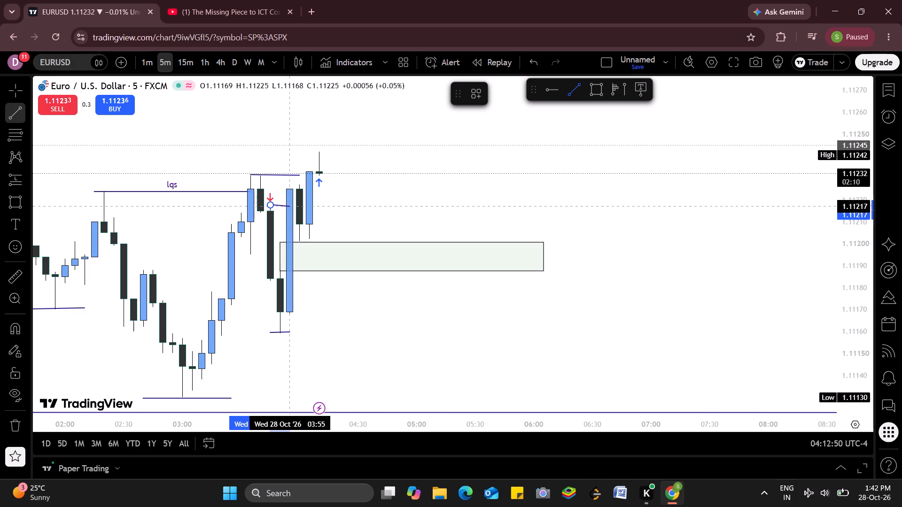
drag(286, 206, 286, 204)
click(286, 204)
click(381, 212)
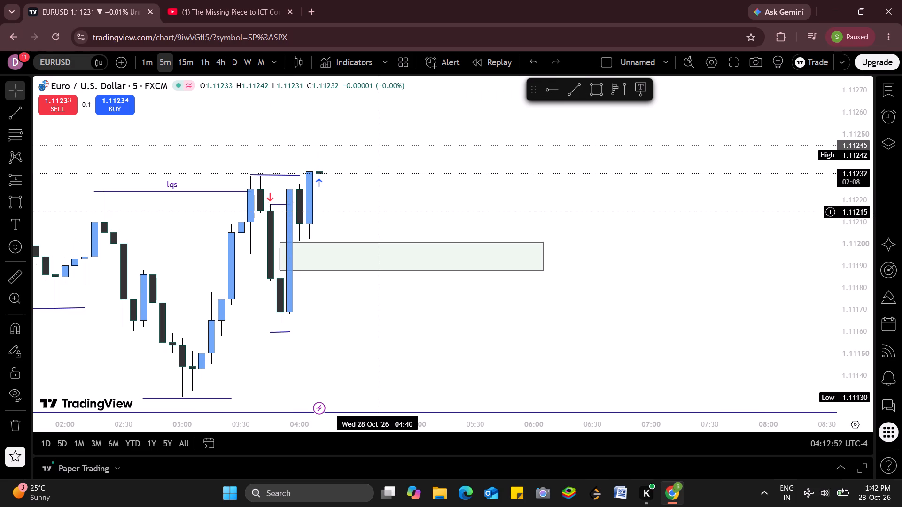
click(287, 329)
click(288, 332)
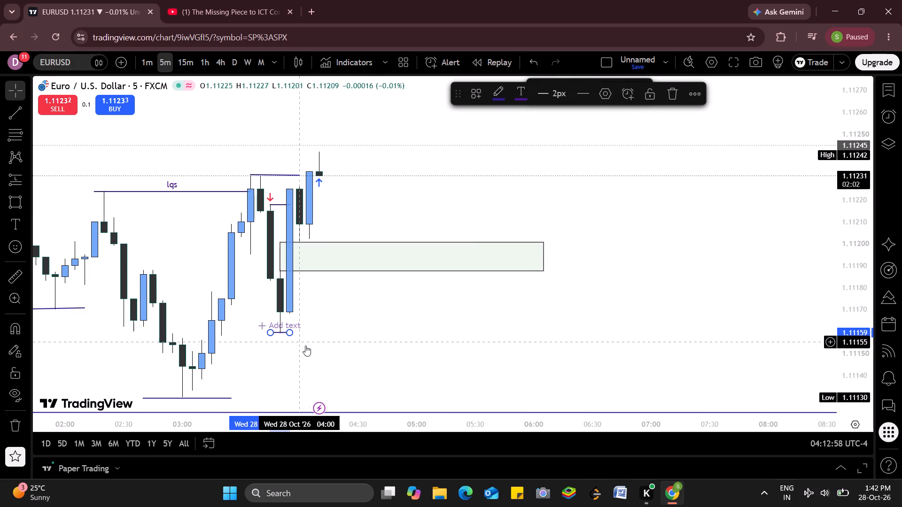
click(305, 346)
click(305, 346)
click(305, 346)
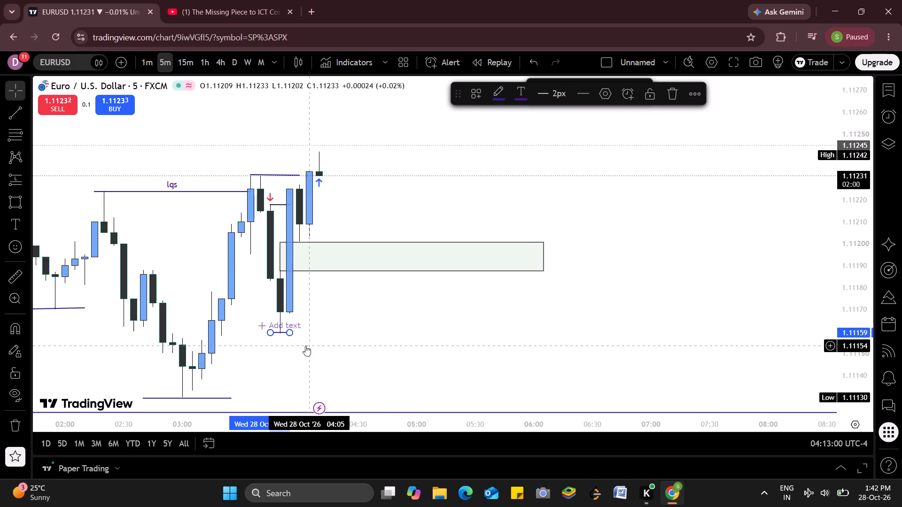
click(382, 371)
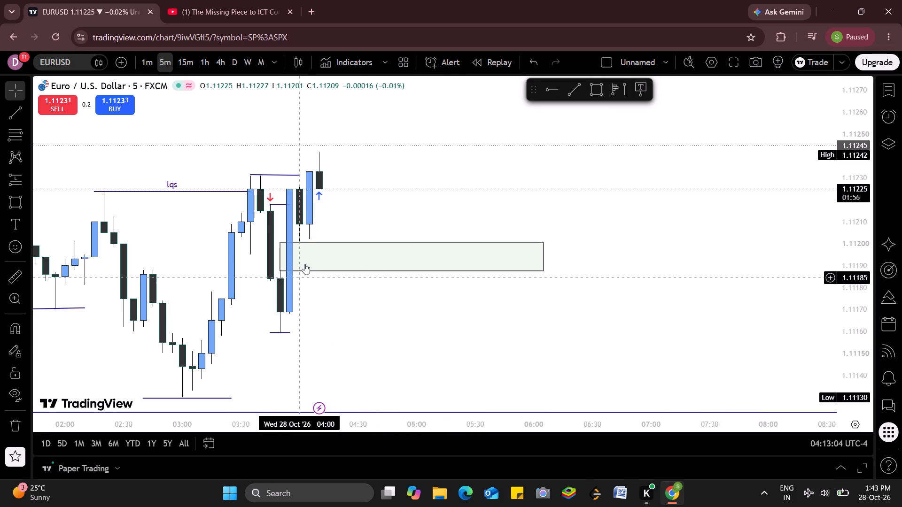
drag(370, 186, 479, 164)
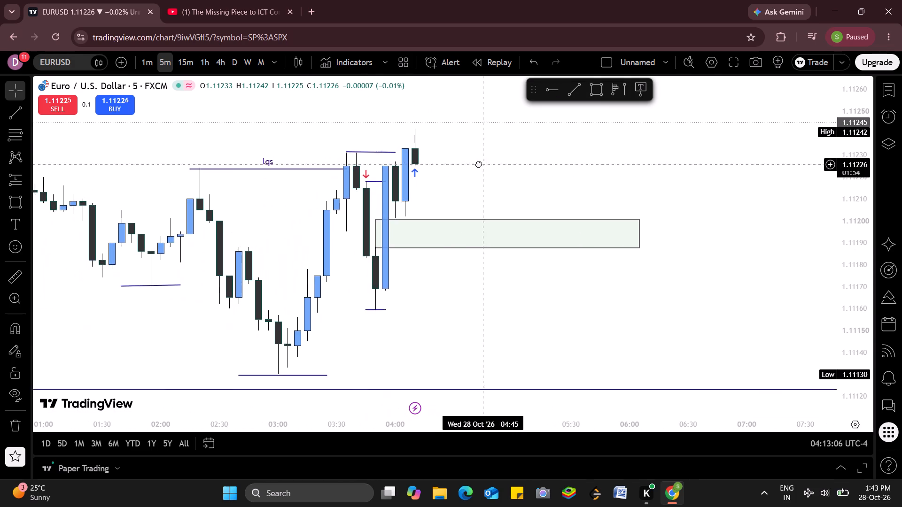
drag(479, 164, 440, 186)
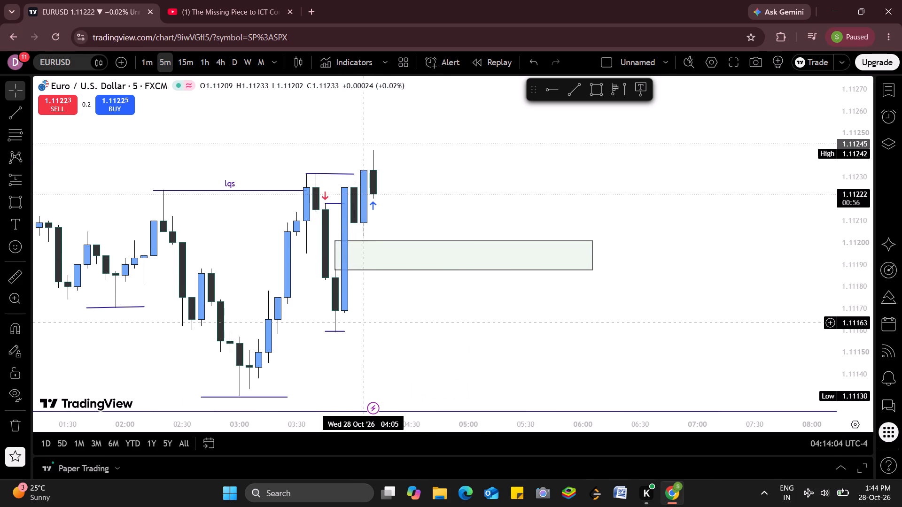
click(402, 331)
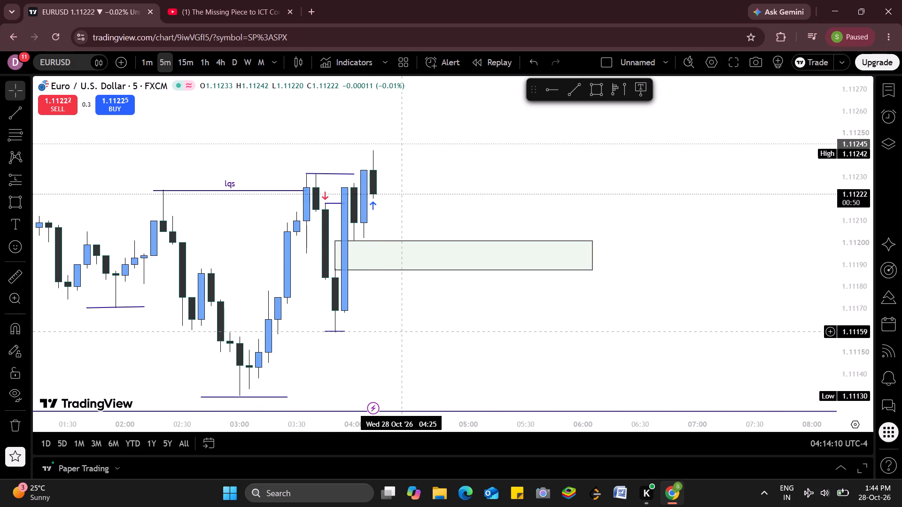
Switch to YouTube and resume the video "The Missing Piece to ICT Concepts (you need structure)".
click(218, 12)
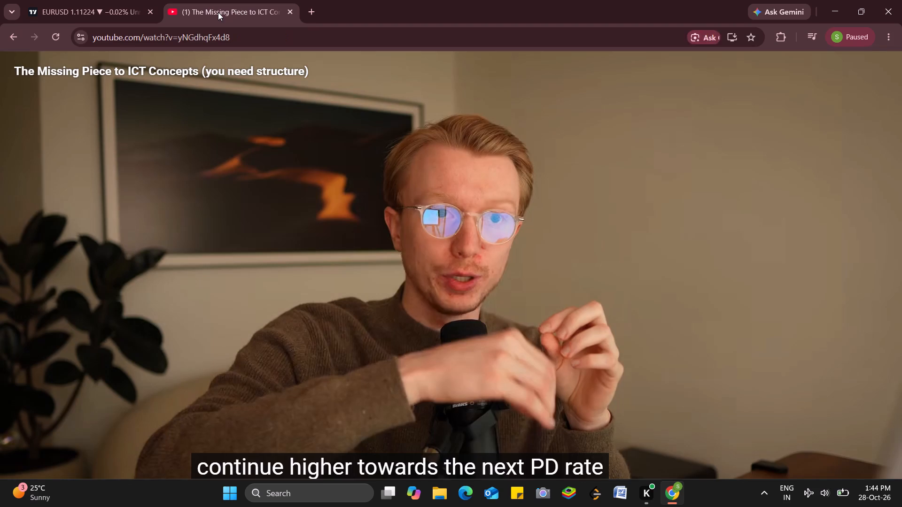
click(471, 293)
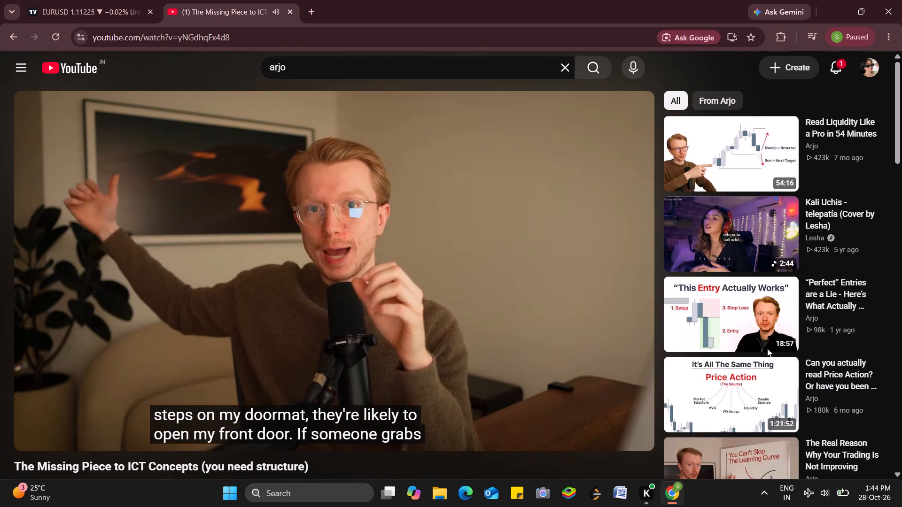
Open Arjo's suggested video "'Perfect' Entries are a Lie - Here's What Actually Works" and watch it in full screen.
click(772, 309)
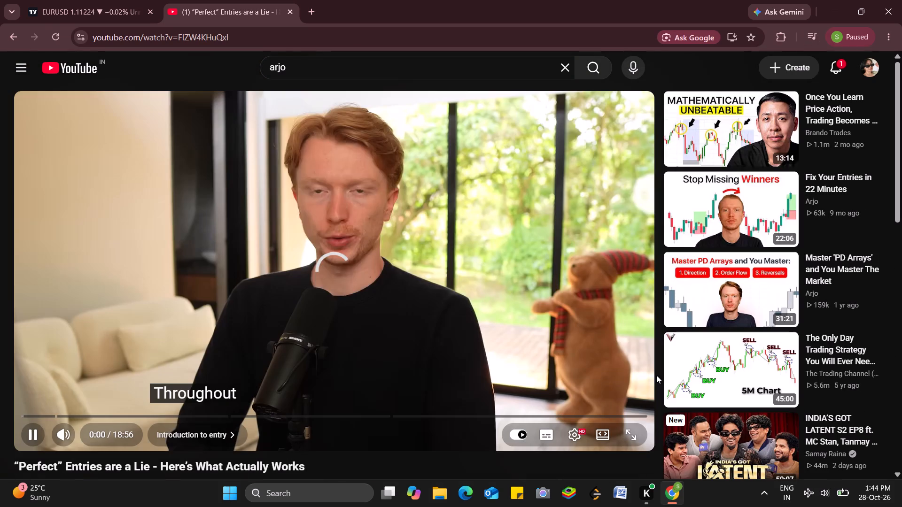
click(640, 430)
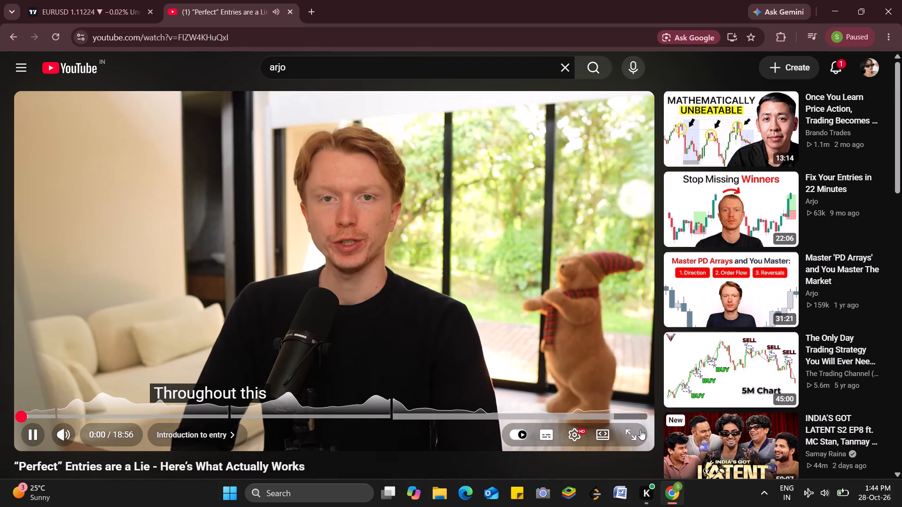
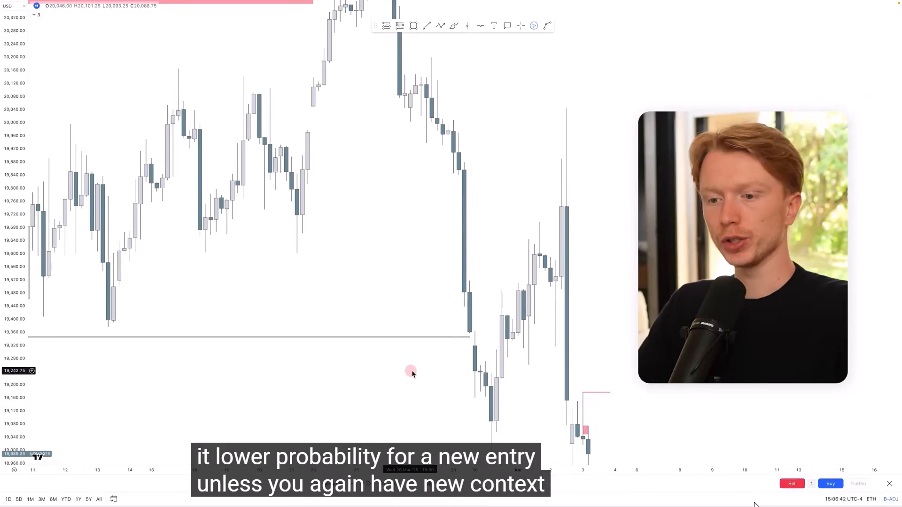
Exit the full-screen video and switch back to the TradingView EURUSD 5-minute chart to check the latest candles.
click(871, 482)
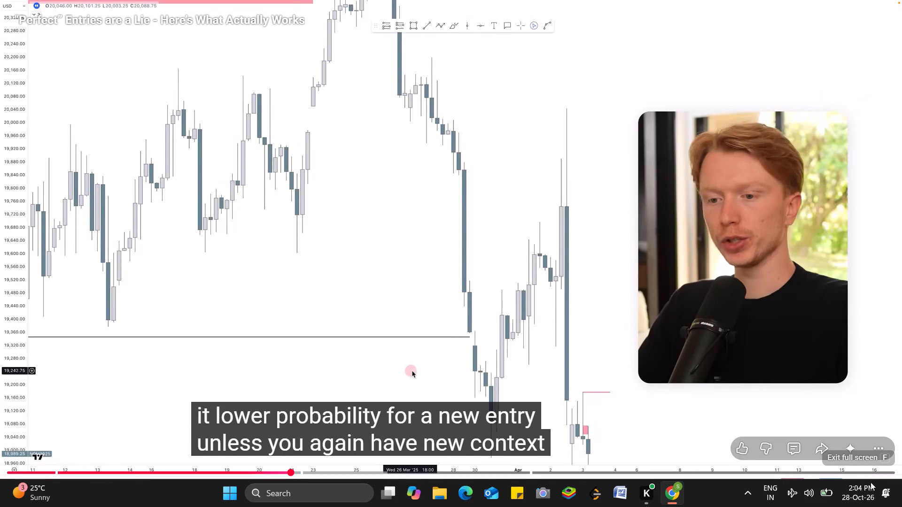
click(125, 11)
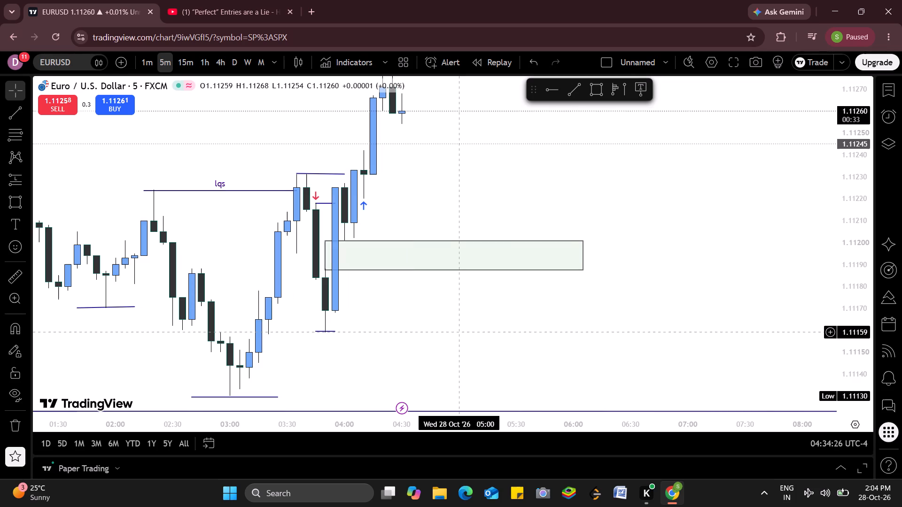
scroll(610, 178, up, 1)
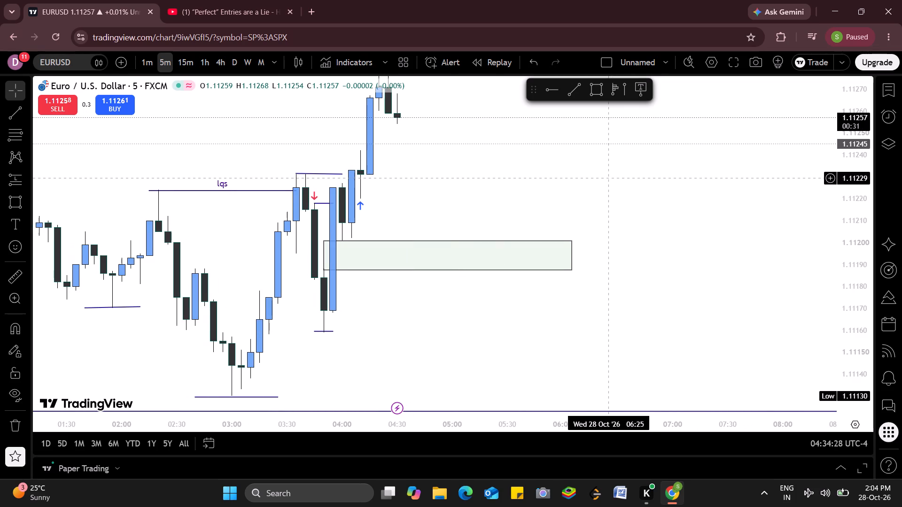
scroll(610, 178, up, 1)
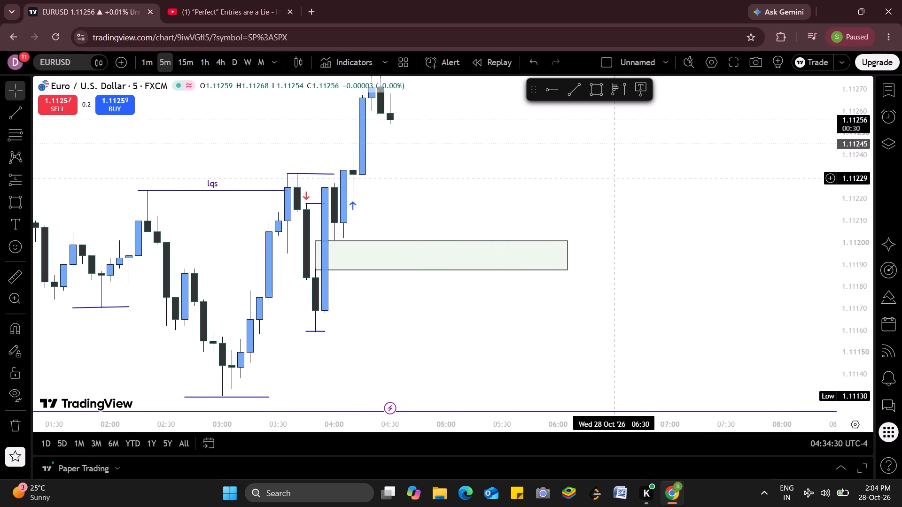
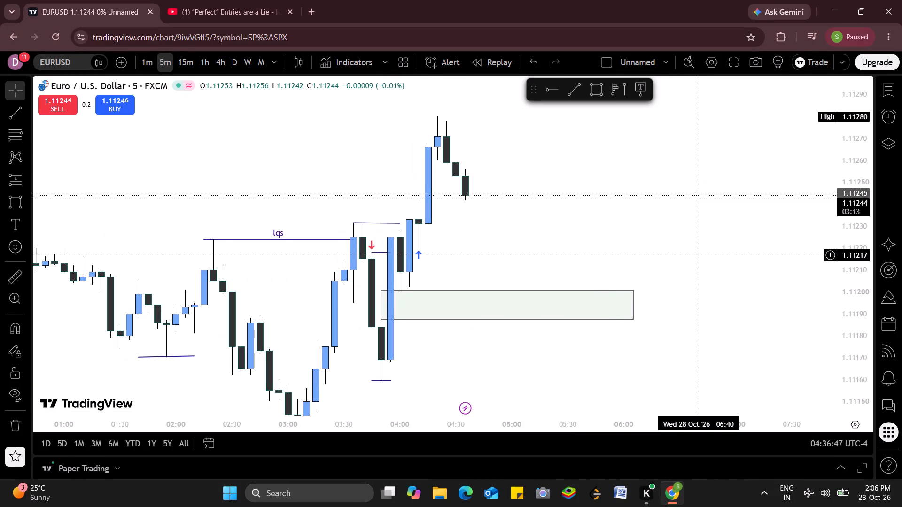
Draw a rectangle zone from about 1.11260 down to 1.11242, spanning 04:05 to 06:05, over the gap beside the large bullish candle.
scroll(696, 255, down, 1)
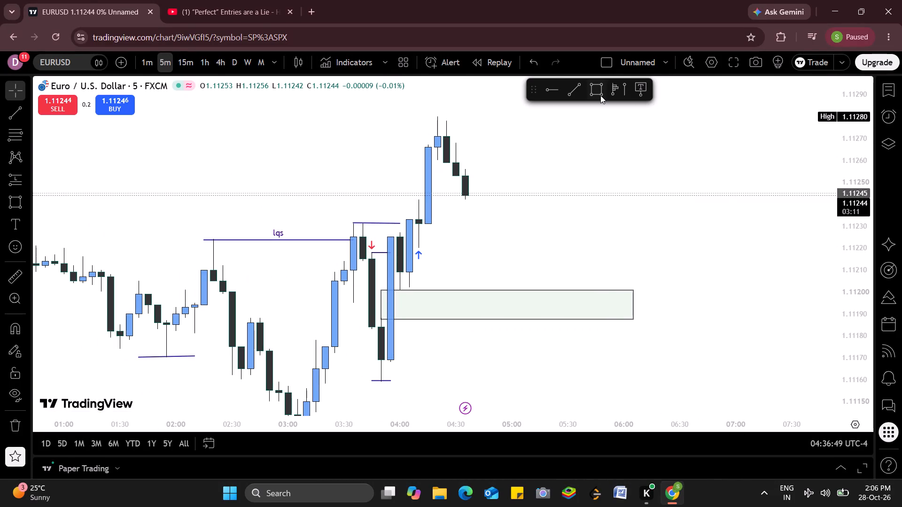
scroll(600, 95, down, 1)
click(600, 95)
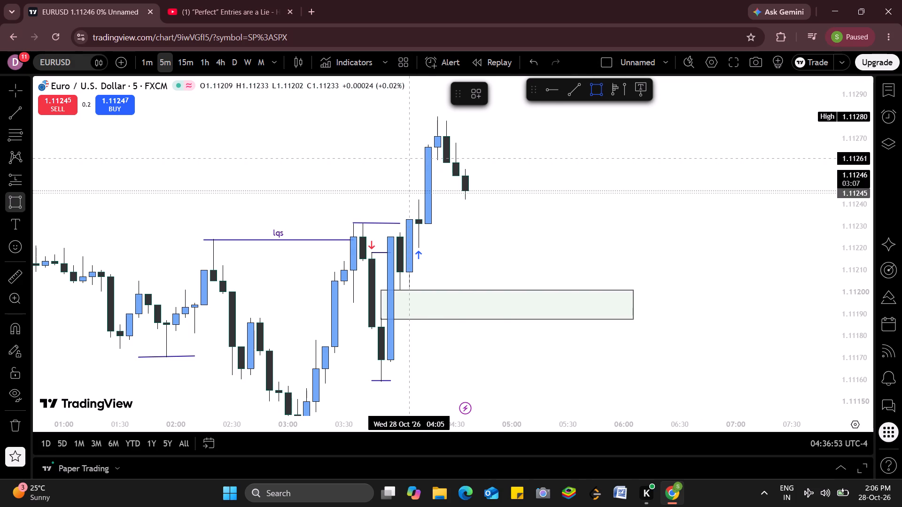
drag(412, 160, 623, 192)
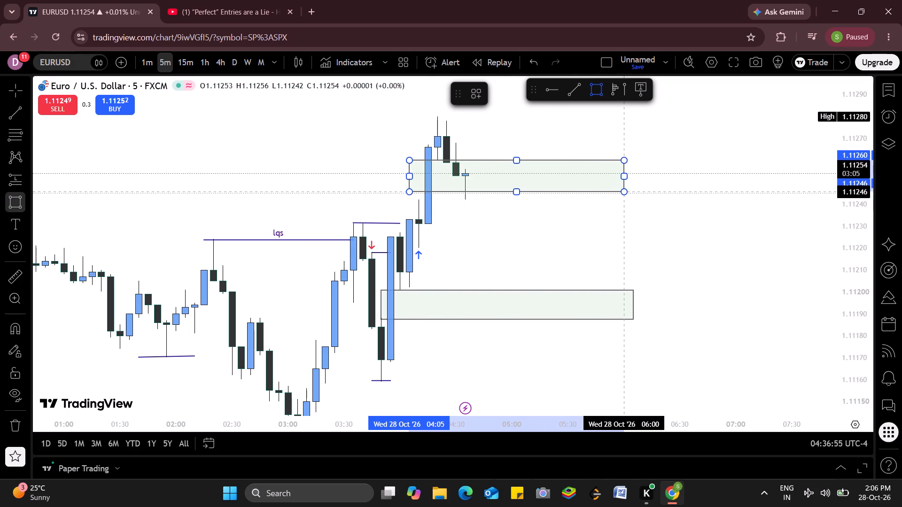
drag(623, 192, 630, 199)
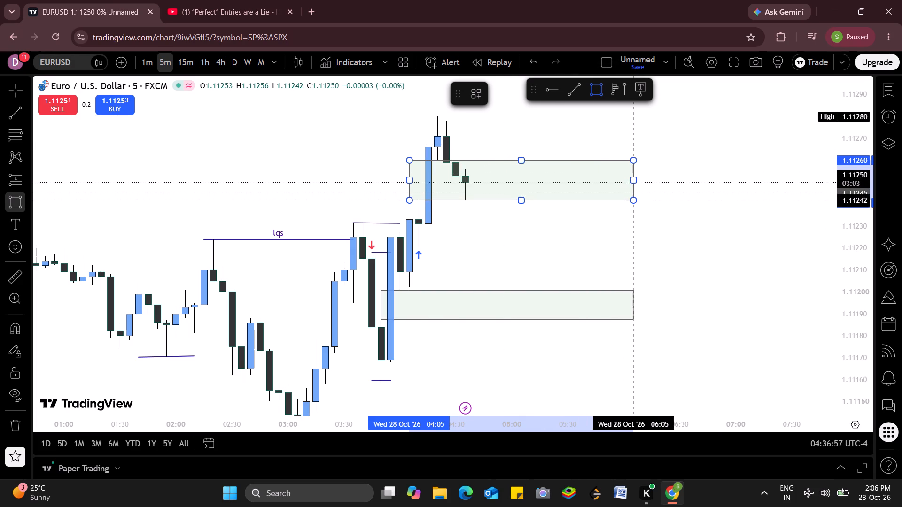
drag(630, 199, 629, 198)
drag(629, 198, 632, 203)
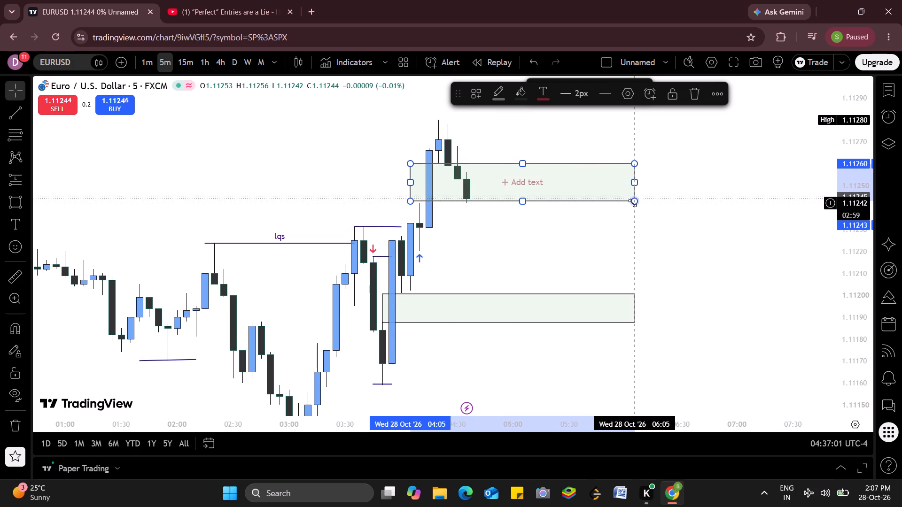
click(632, 203)
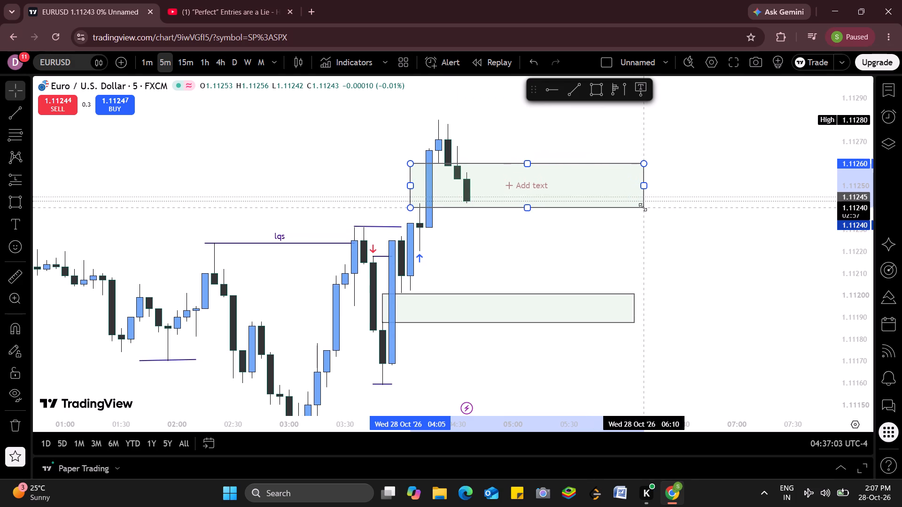
click(636, 203)
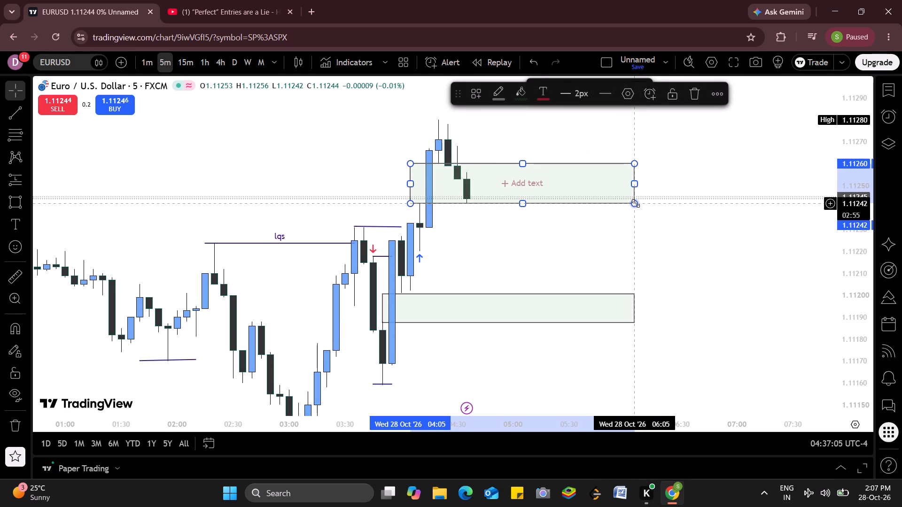
click(636, 203)
click(636, 203)
click(656, 220)
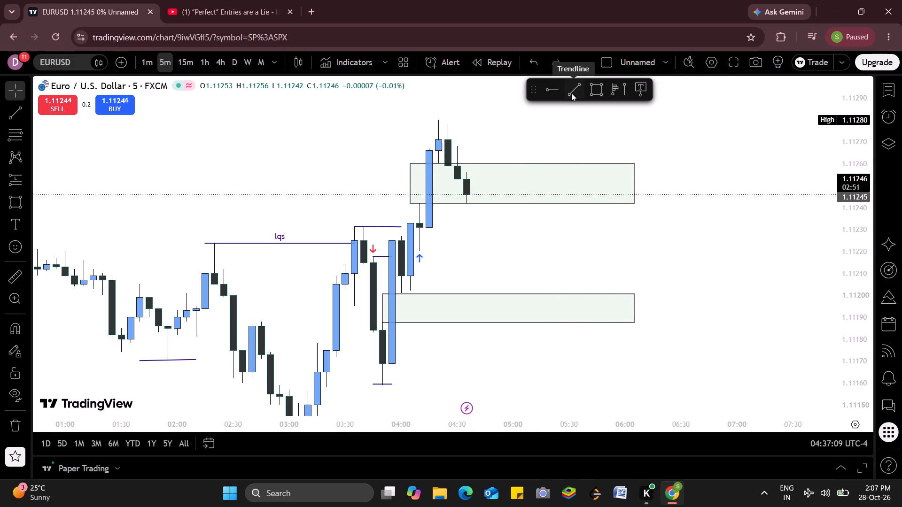
Mark the latest swing high with a short, nearly level trendline at about 1.11280, from 04:10 to 04:30.
click(571, 93)
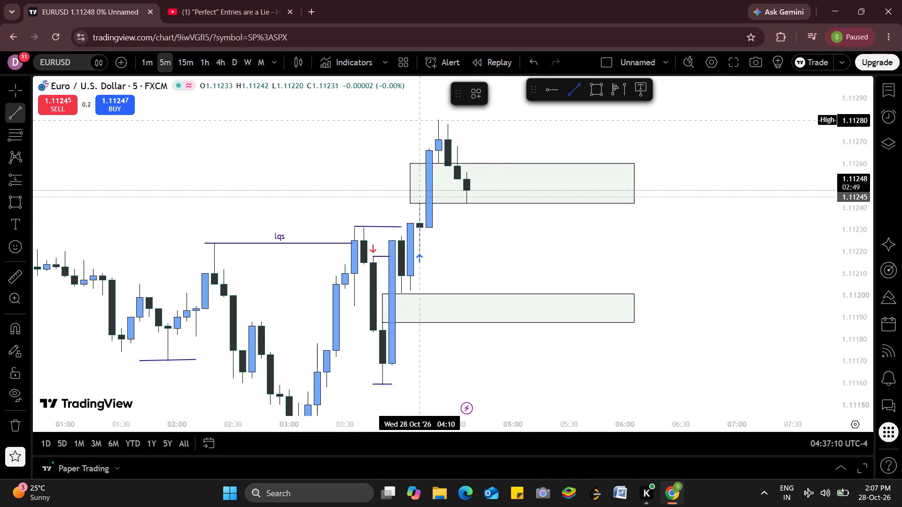
drag(420, 121, 458, 121)
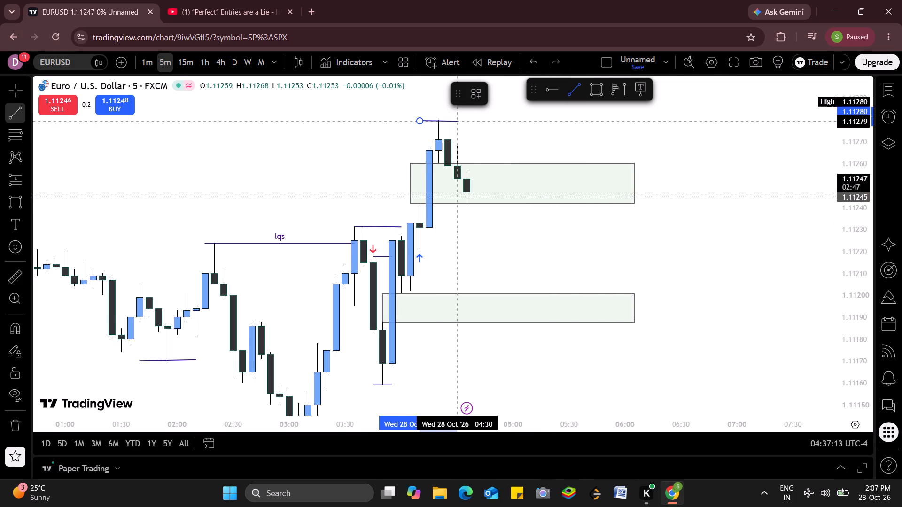
drag(458, 121, 457, 120)
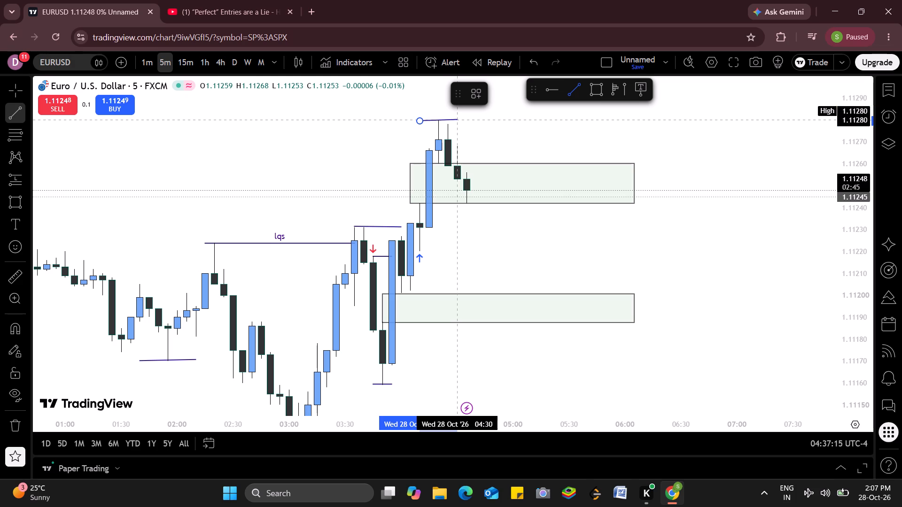
drag(457, 120, 453, 119)
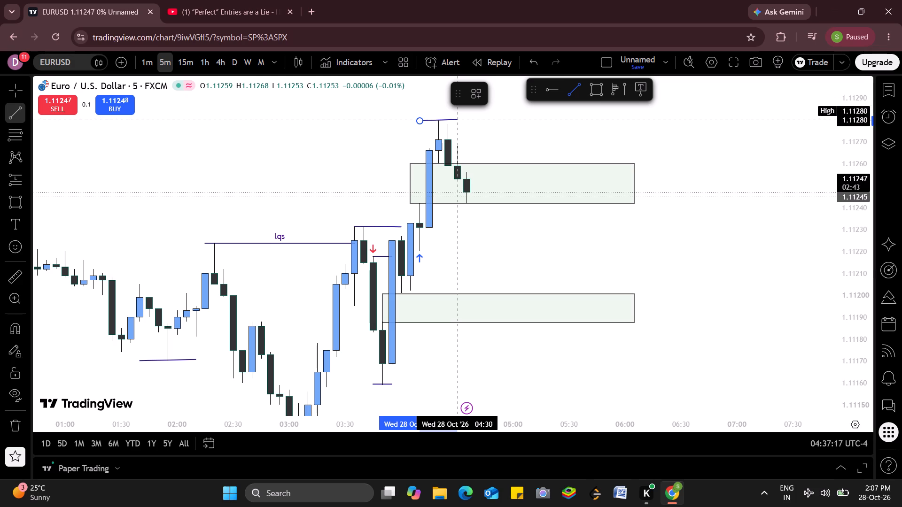
drag(453, 119, 455, 120)
click(455, 120)
click(490, 137)
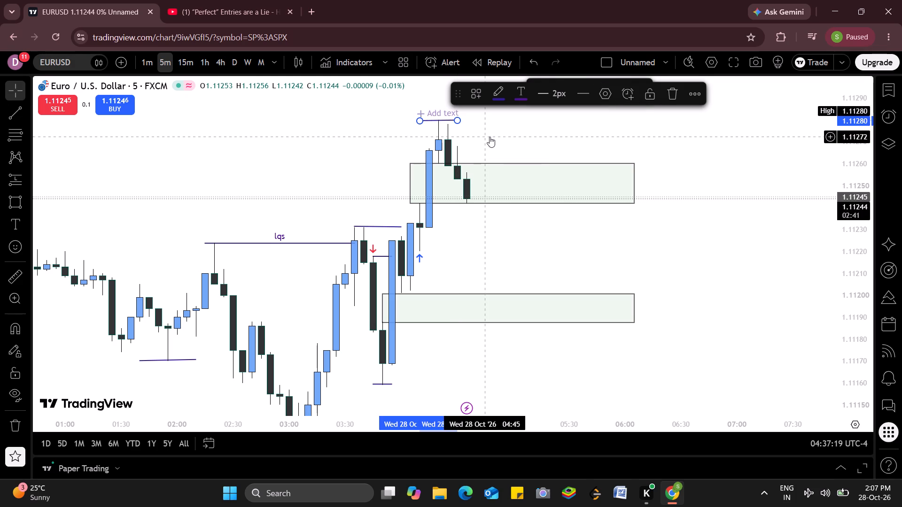
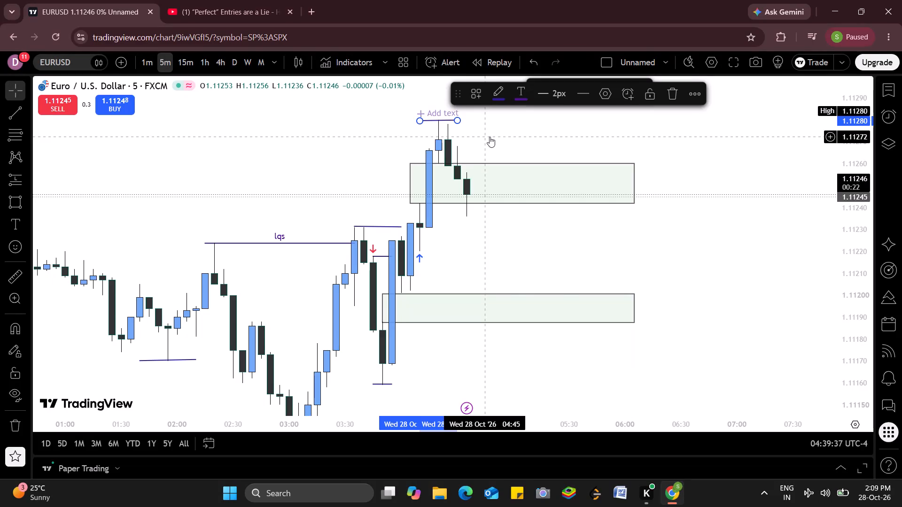
Deselect the short trendline just drawn at the latest swing high.
click(323, 212)
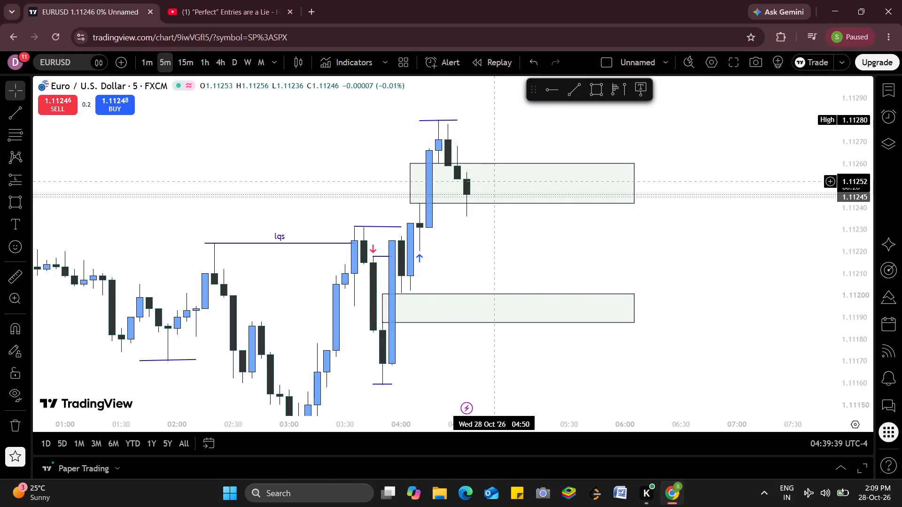
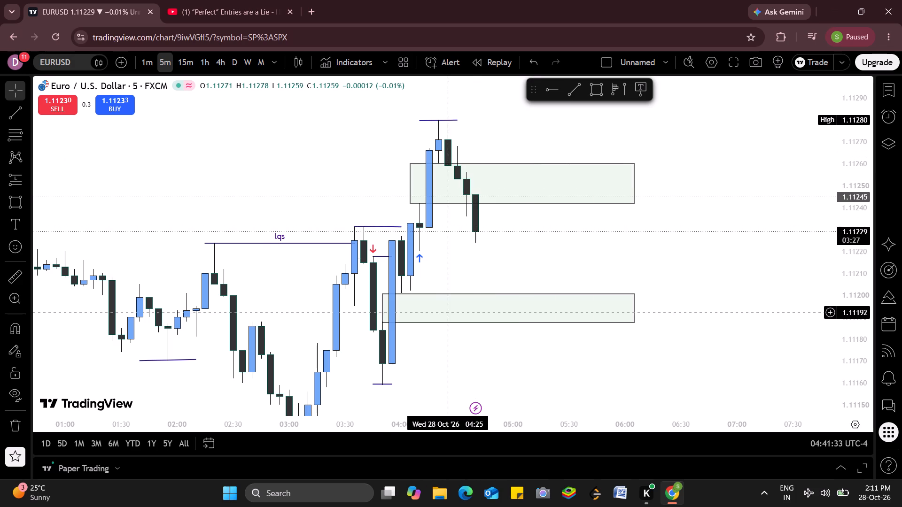
Place a short position drawing beside the latest candles, starting at the 04:30 candle with its entry at 1.11221.
scroll(446, 312, left, 3)
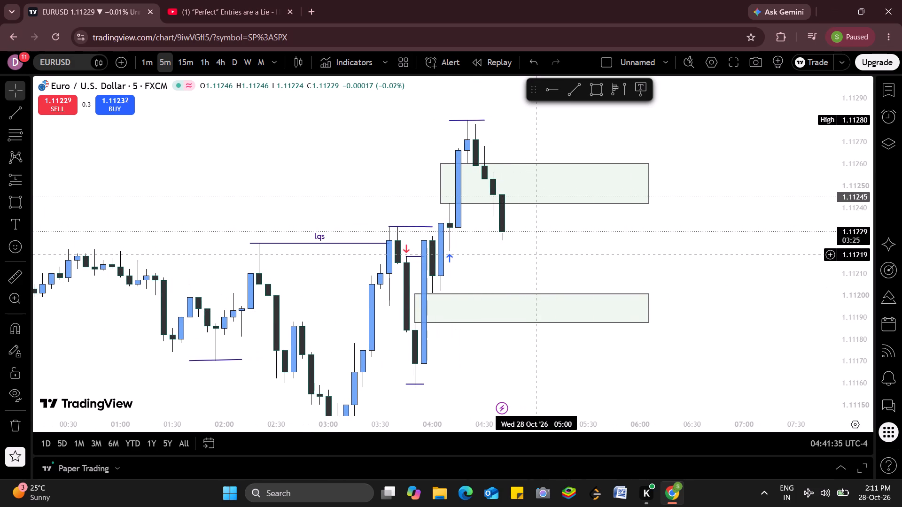
drag(536, 252, 437, 208)
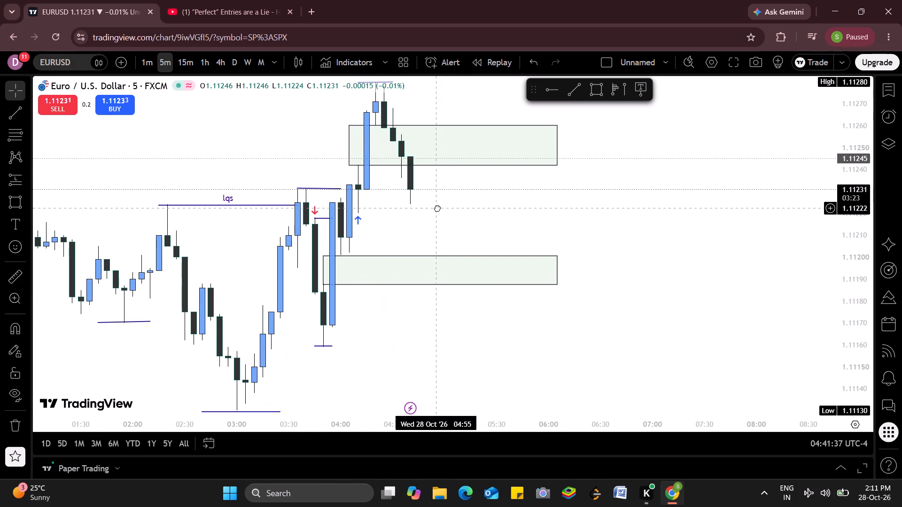
drag(437, 208, 436, 212)
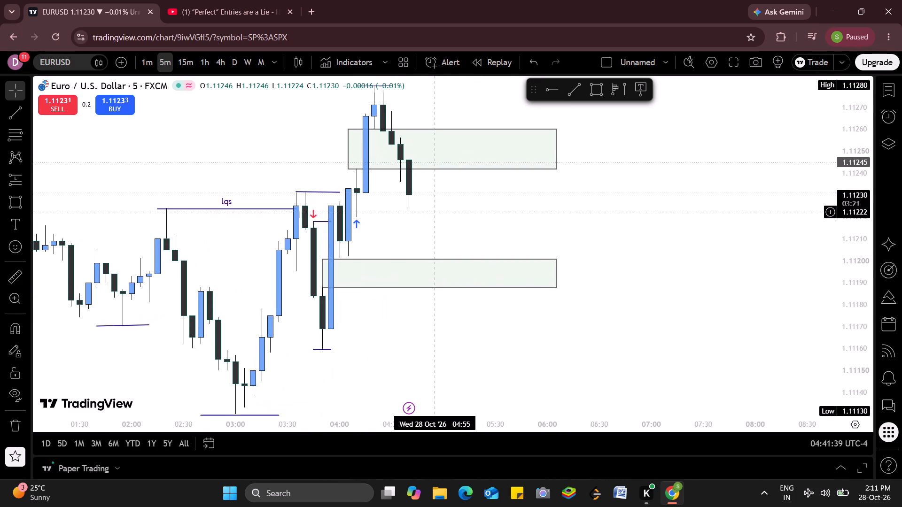
click(28, 184)
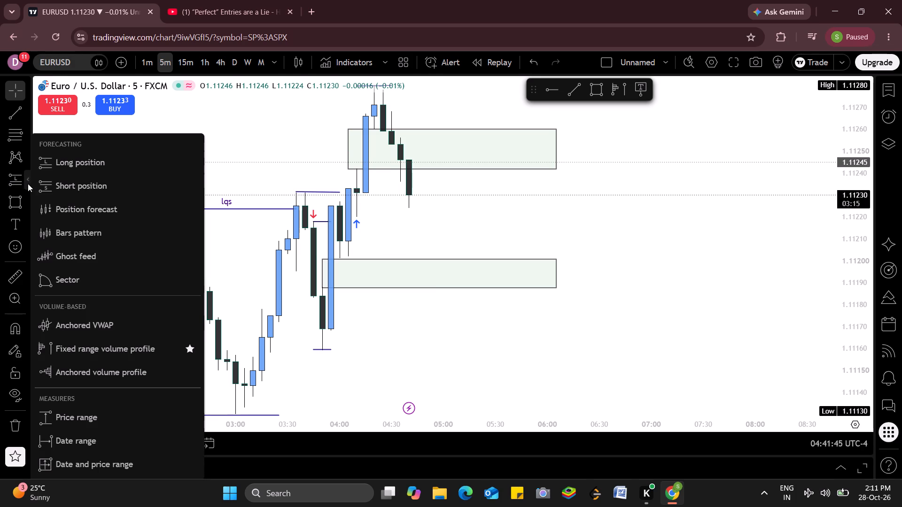
click(63, 188)
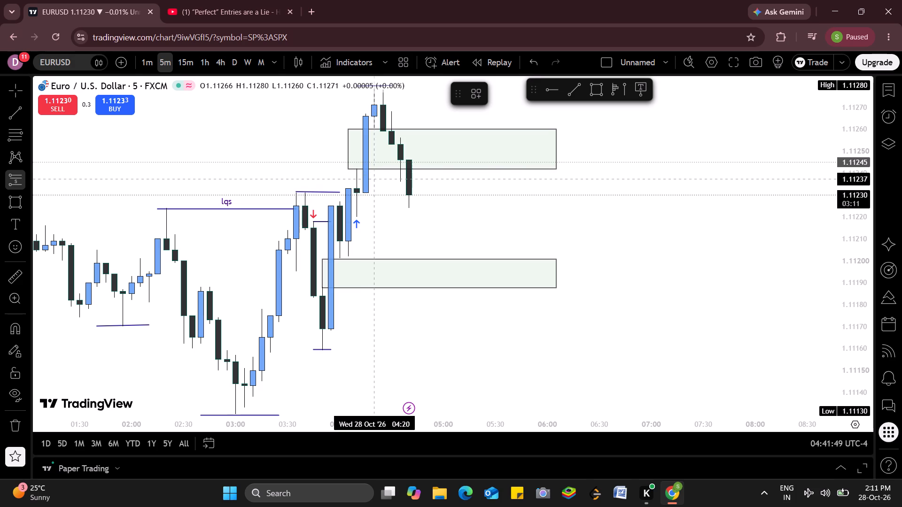
drag(387, 188, 370, 186)
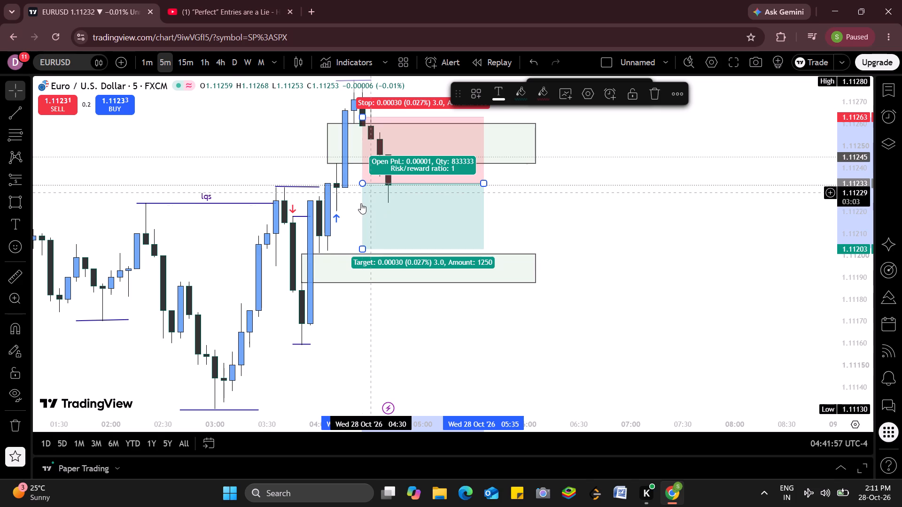
drag(363, 207, 368, 233)
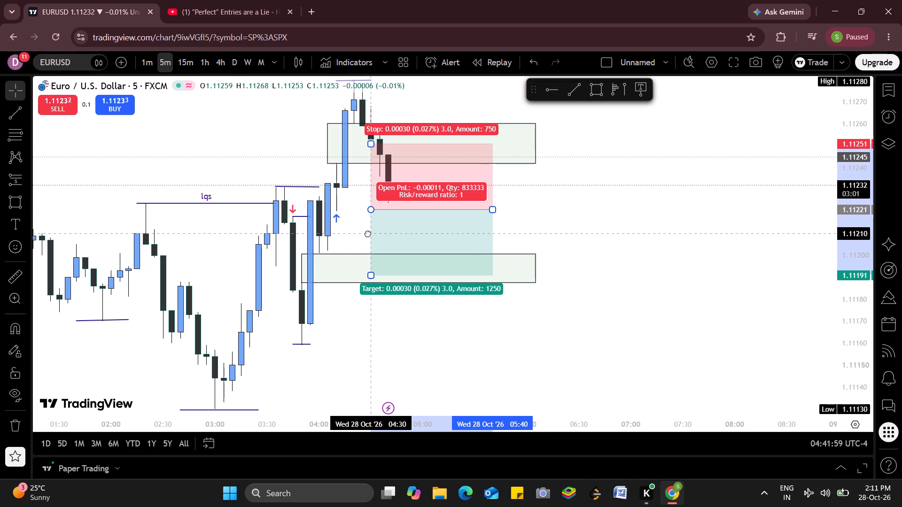
drag(368, 233, 373, 233)
right_click(373, 233)
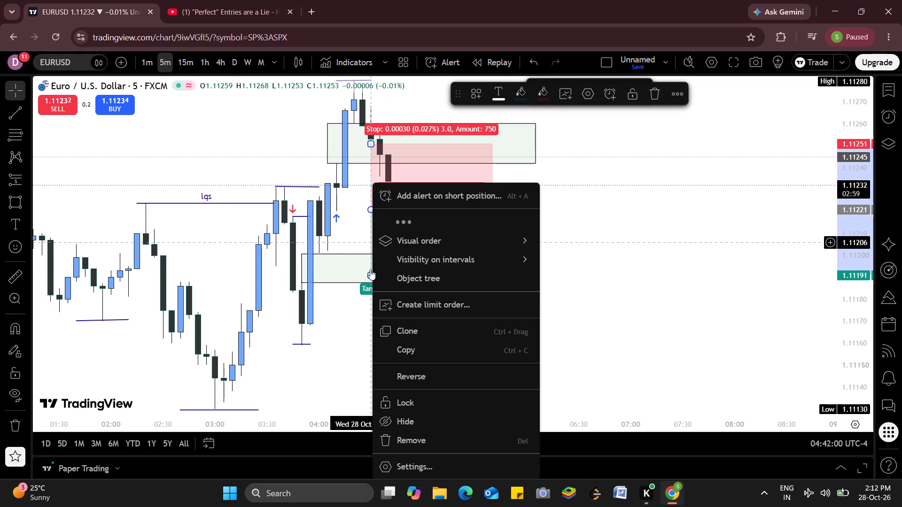
click(346, 338)
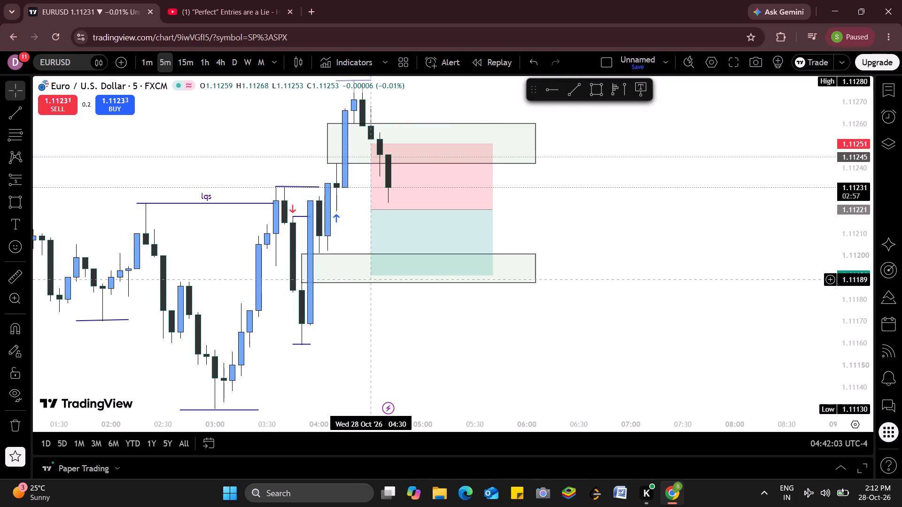
Extend the short position's target down to the recent swing low line at 1.11160.
drag(373, 276, 373, 341)
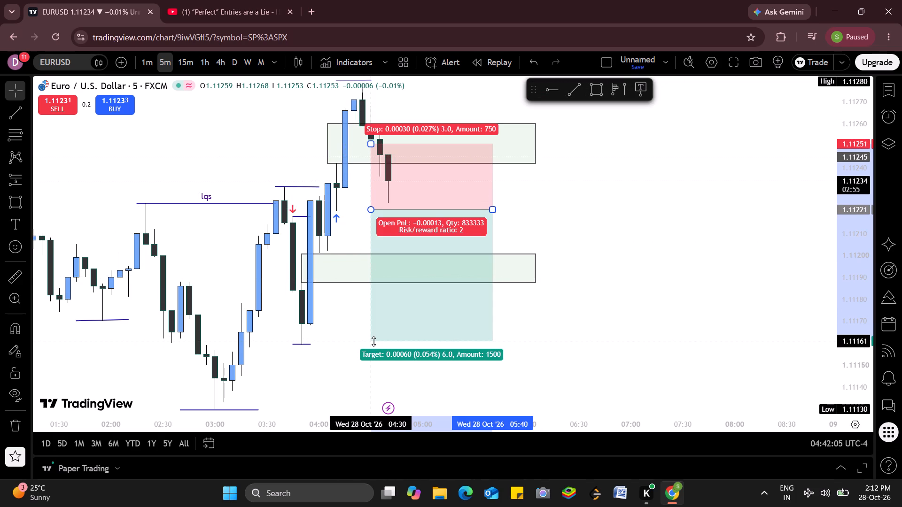
drag(373, 341, 374, 343)
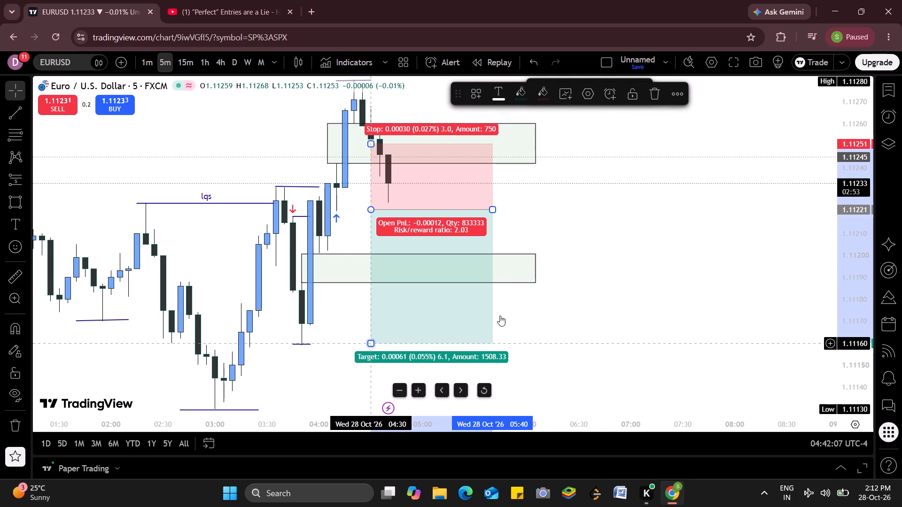
click(587, 247)
Raise the short position's stop to 1.11278, just below the latest swing high line.
drag(587, 247, 592, 335)
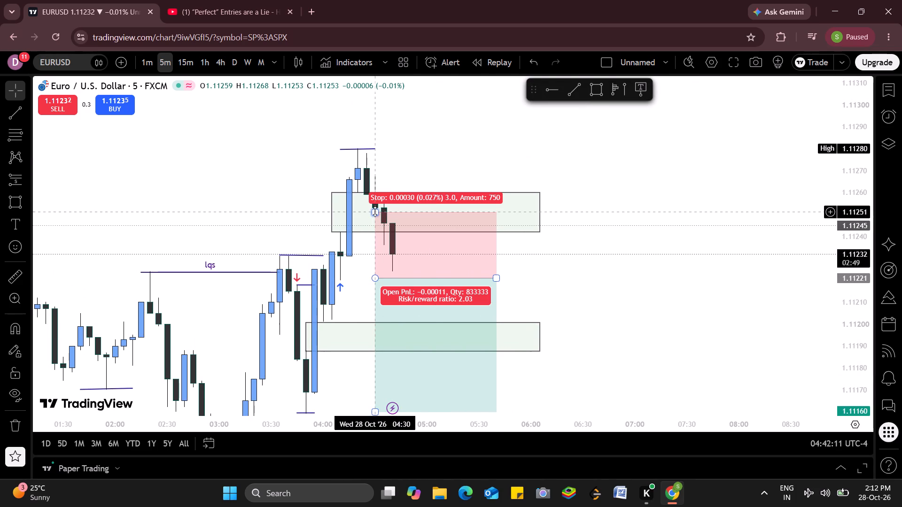
drag(375, 211, 361, 152)
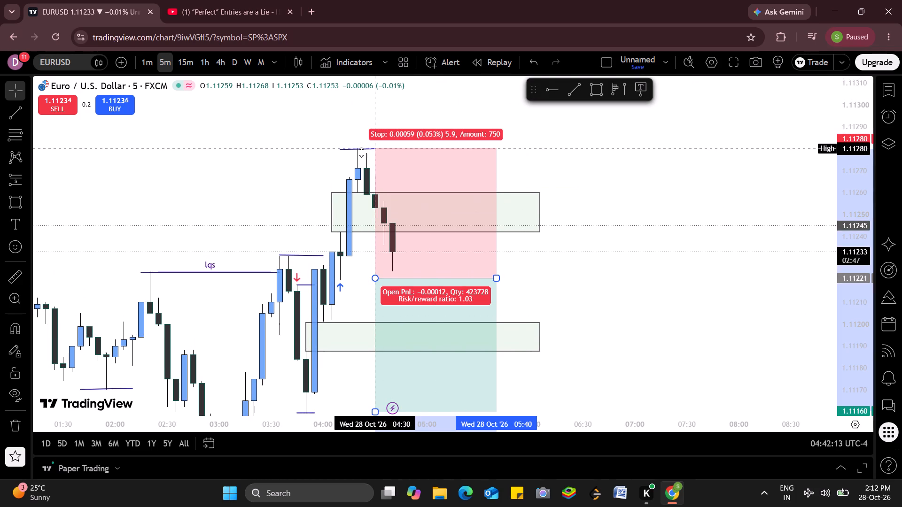
drag(361, 152, 362, 152)
click(622, 211)
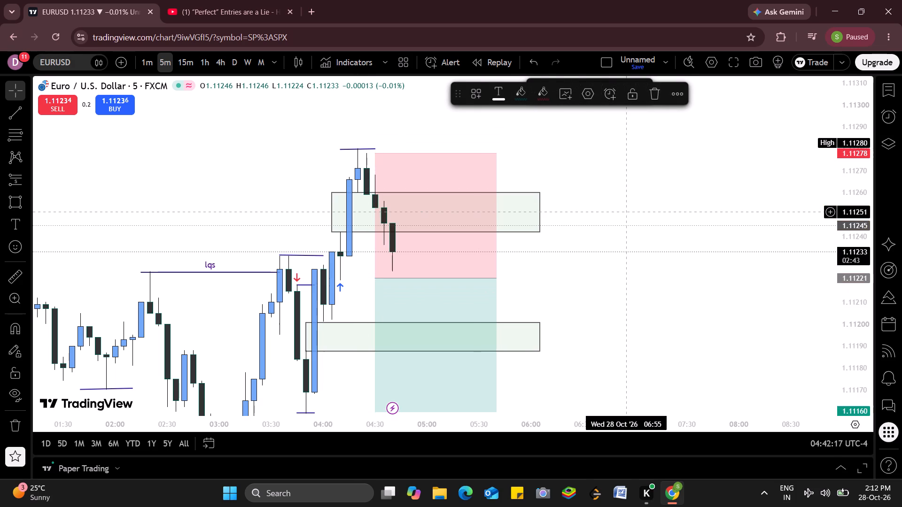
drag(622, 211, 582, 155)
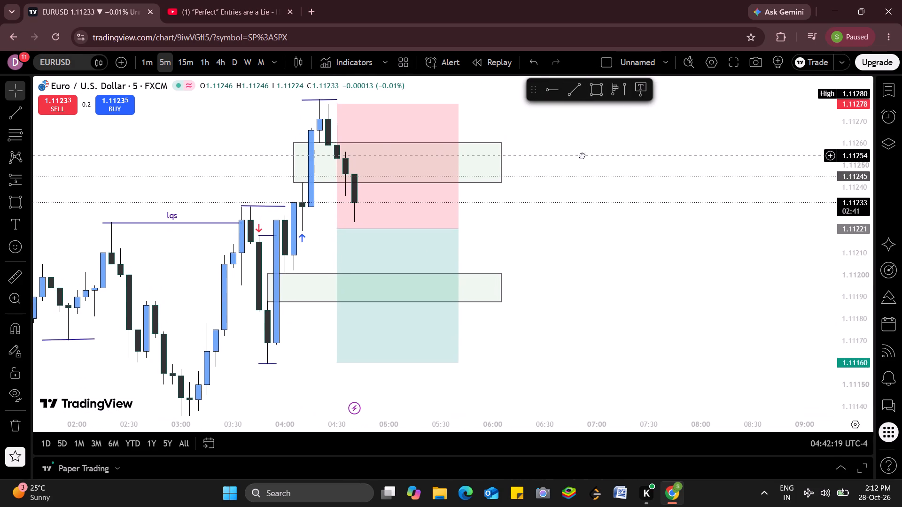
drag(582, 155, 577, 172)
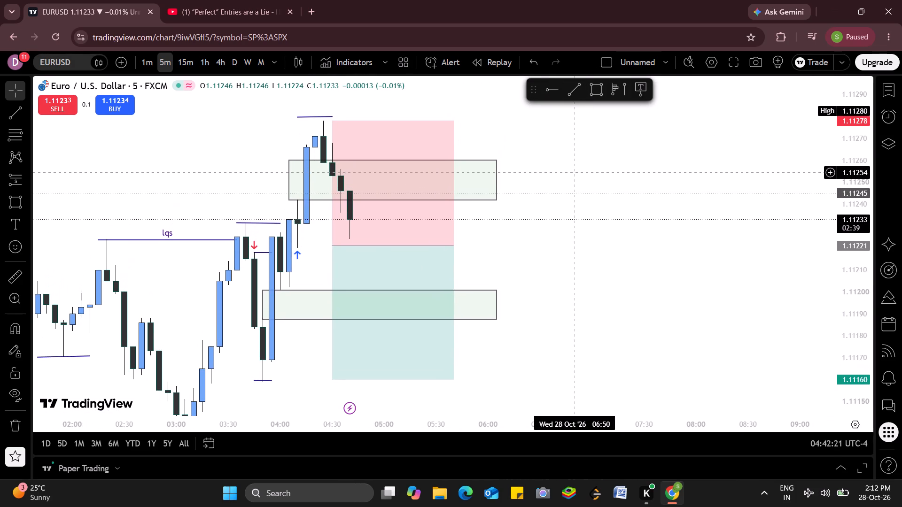
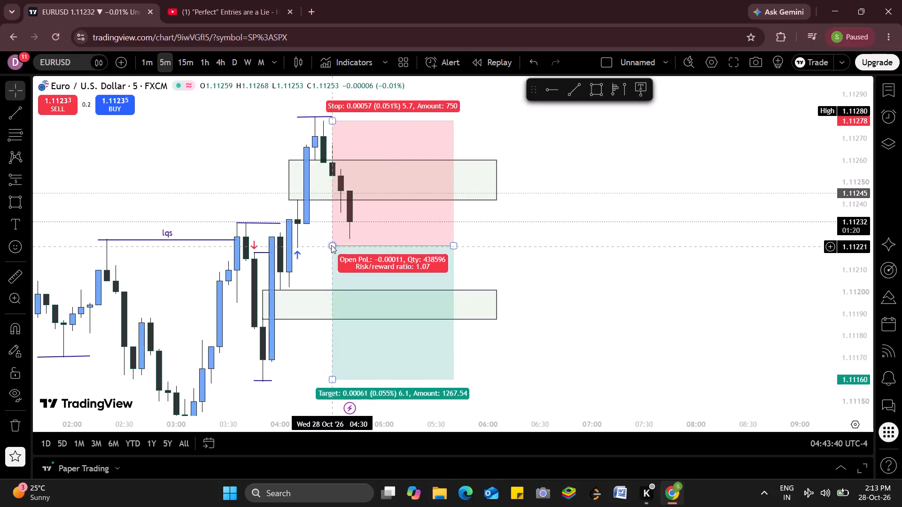
Raise the short position's entry level to about 1.11233, near the current price, and deselect the drawing.
drag(331, 245, 330, 219)
click(571, 249)
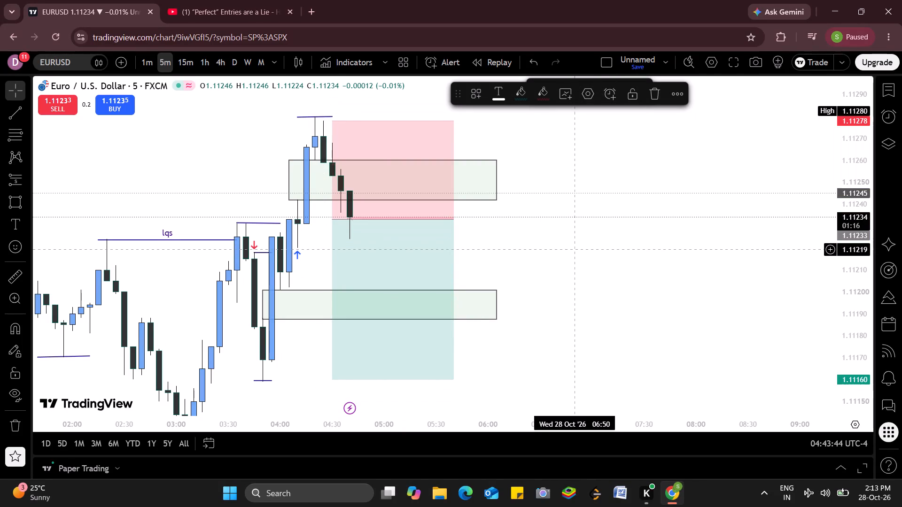
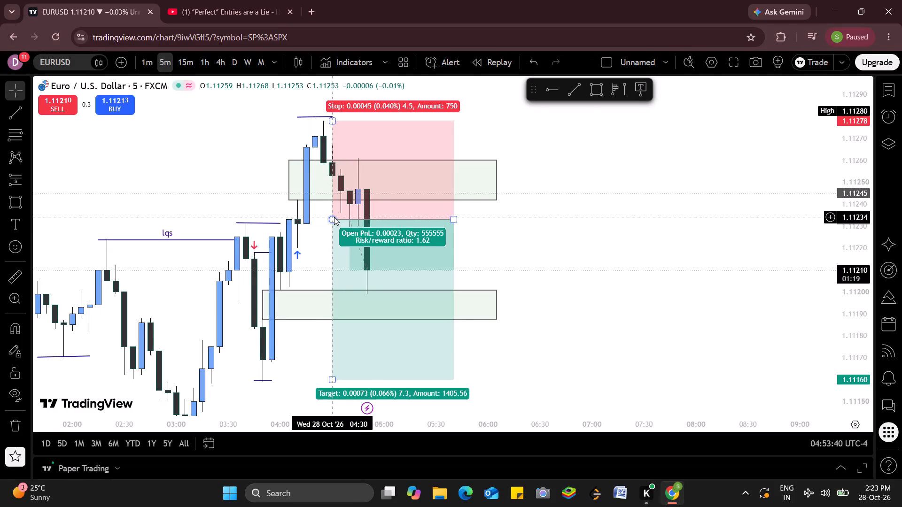
Raise the short position's entry level to about 1.11241, just below the upper zone, and move its start one candle later.
drag(334, 217, 332, 204)
click(664, 210)
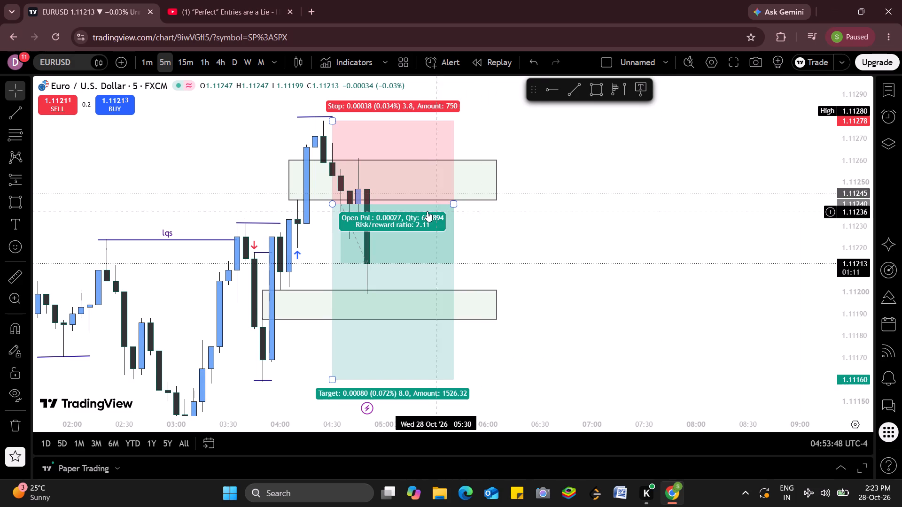
drag(333, 200, 338, 200)
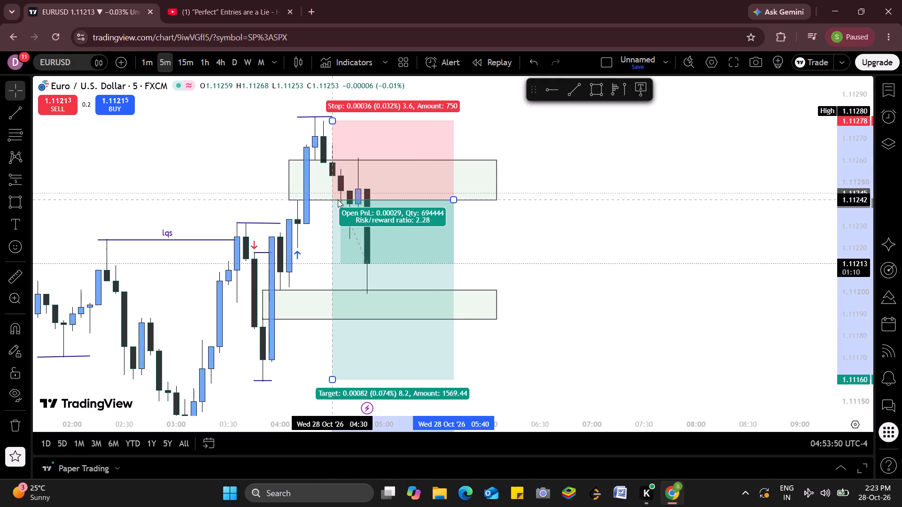
drag(338, 200, 331, 204)
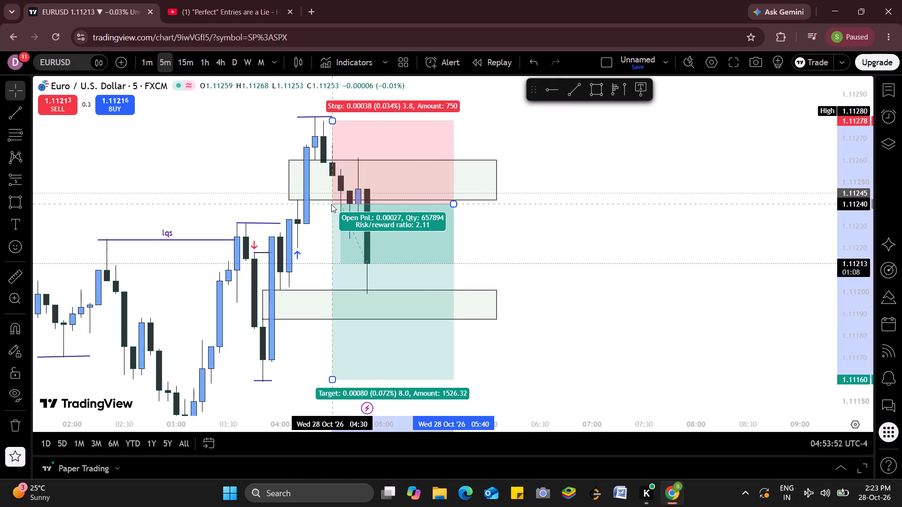
drag(331, 204, 337, 202)
click(627, 193)
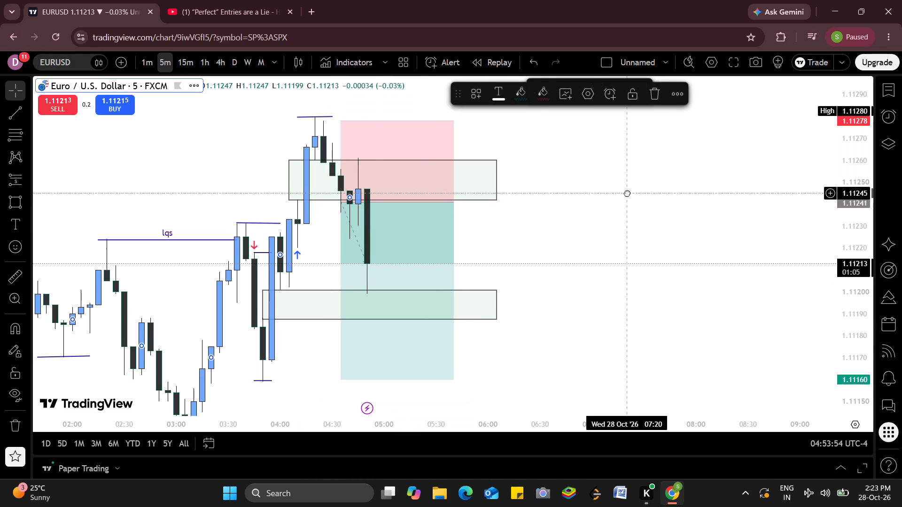